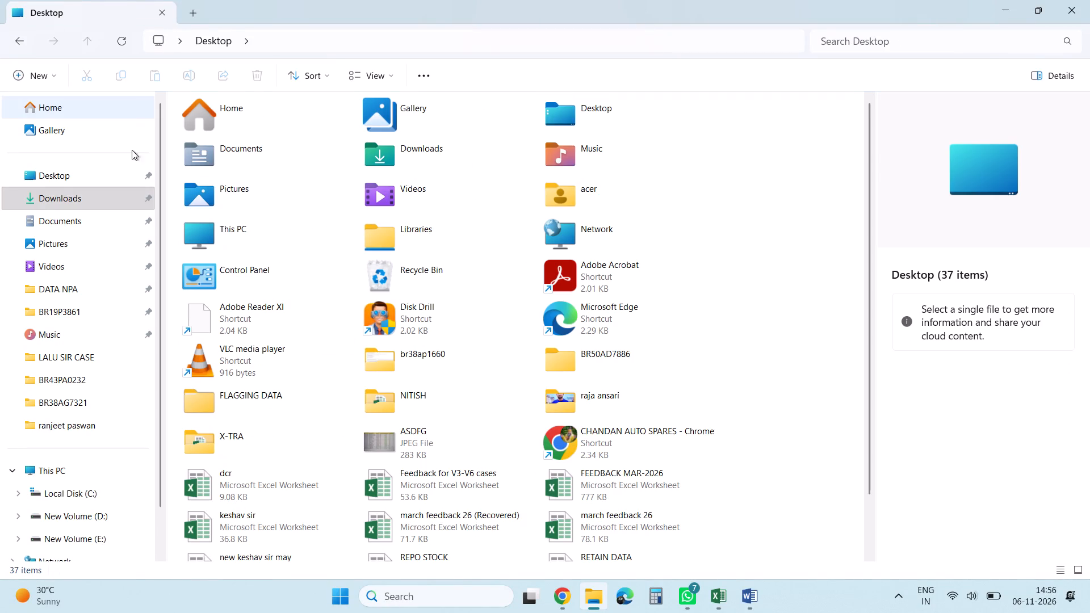
Open the B2B DATA_NPA_OCT26 workbook from the OCTOBER MONTH 2026 folder inside DATA NPA on New Volume (D:).
{"action": "left_click", "coordinate": [96, 515]}
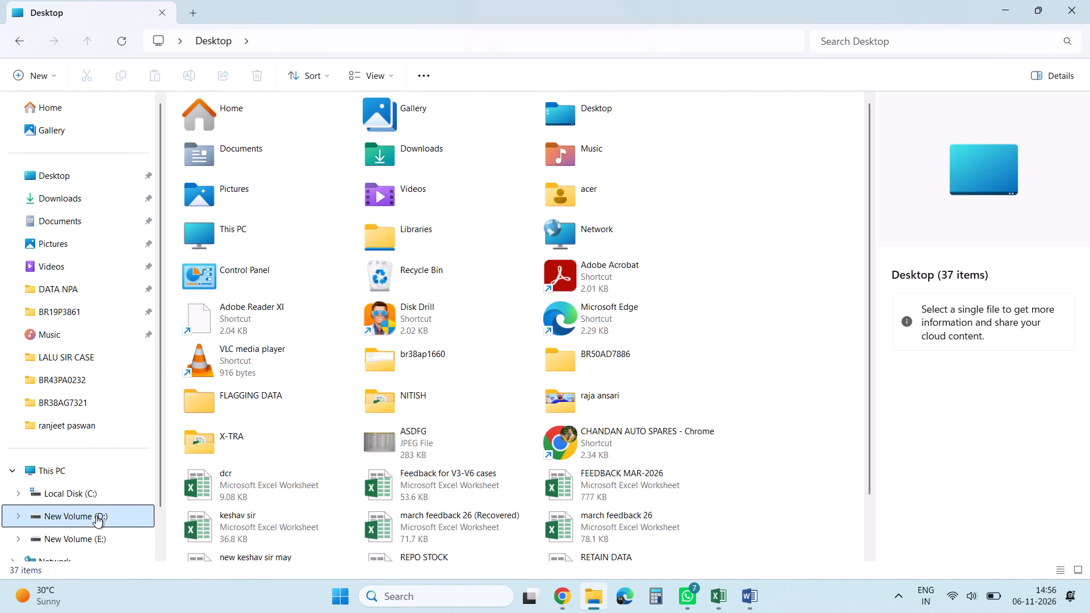
{"action": "double_click", "coordinate": [258, 179]}
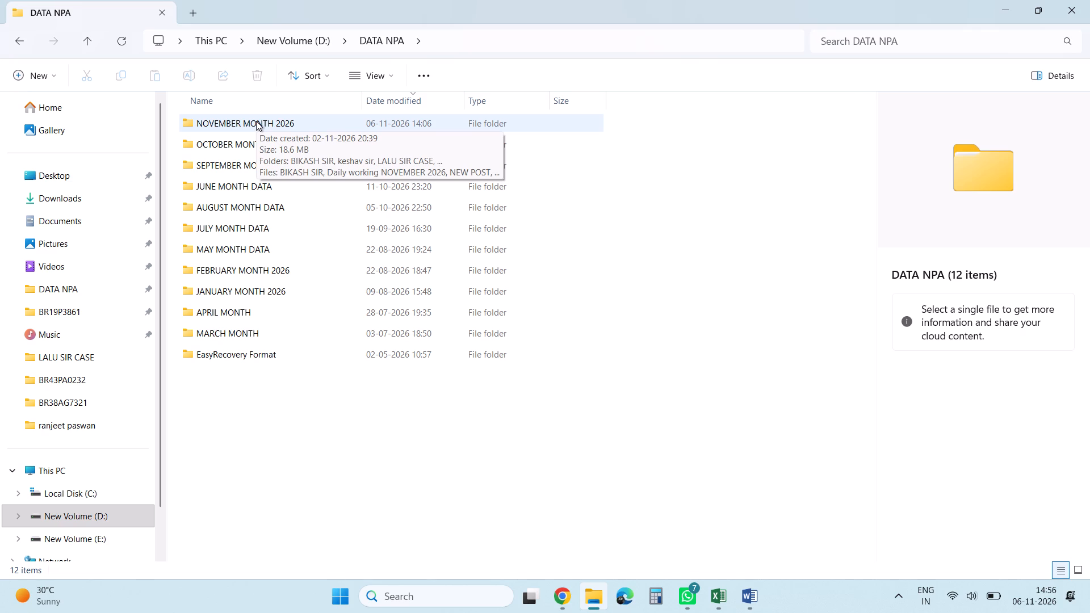
{"action": "double_click", "coordinate": [248, 150]}
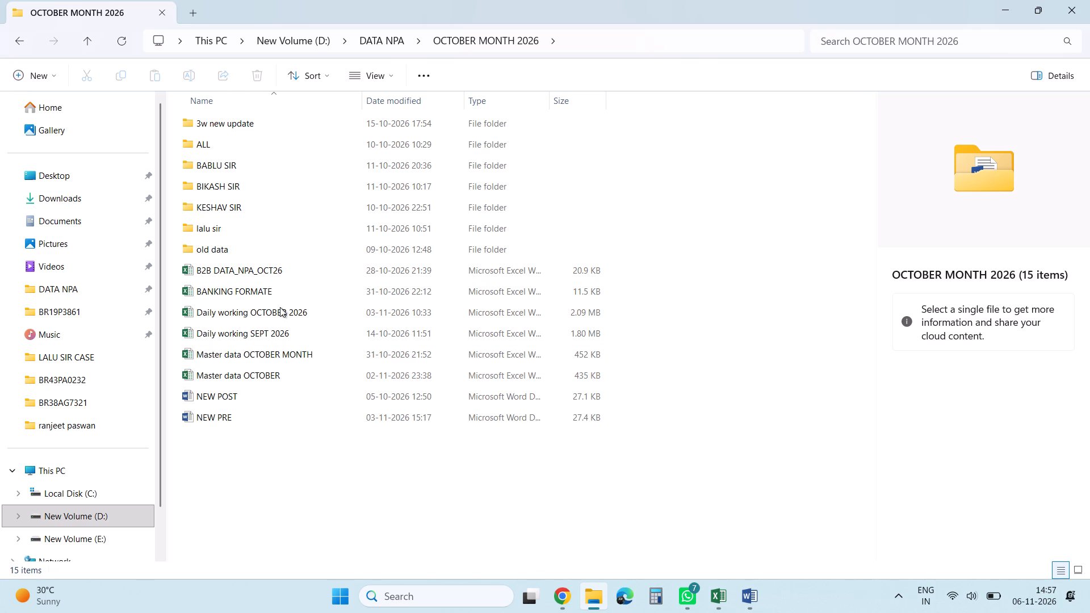
{"action": "double_click", "coordinate": [273, 277]}
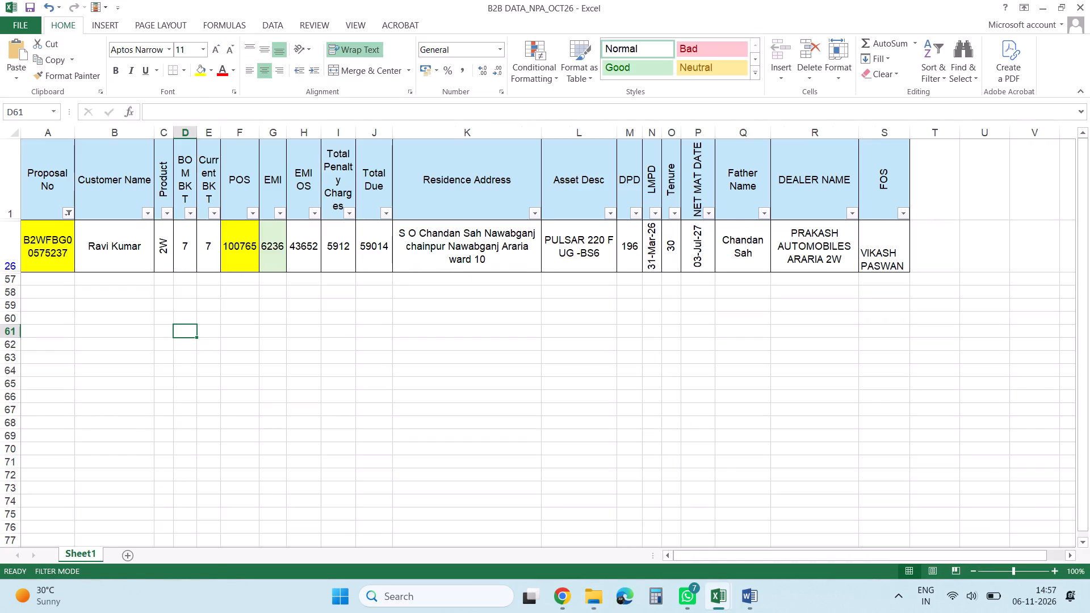
Search the Proposal No column's filter for the copied proposal number and clear the search text.
{"action": "left_click", "coordinate": [65, 213]}
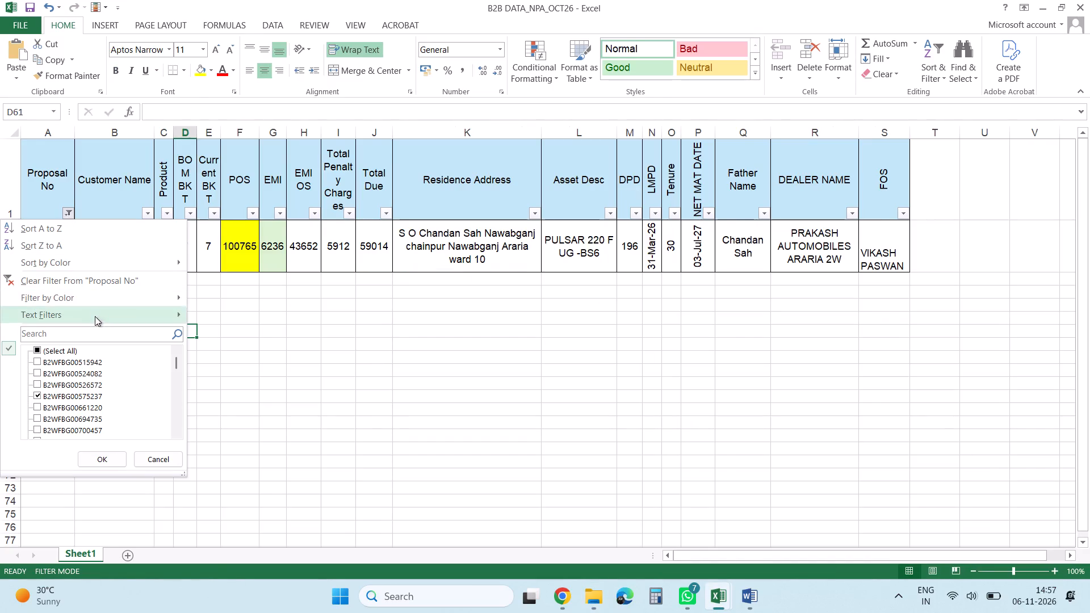
{"action": "left_click", "coordinate": [104, 335]}
{"action": "key", "text": "ctrl+v"}
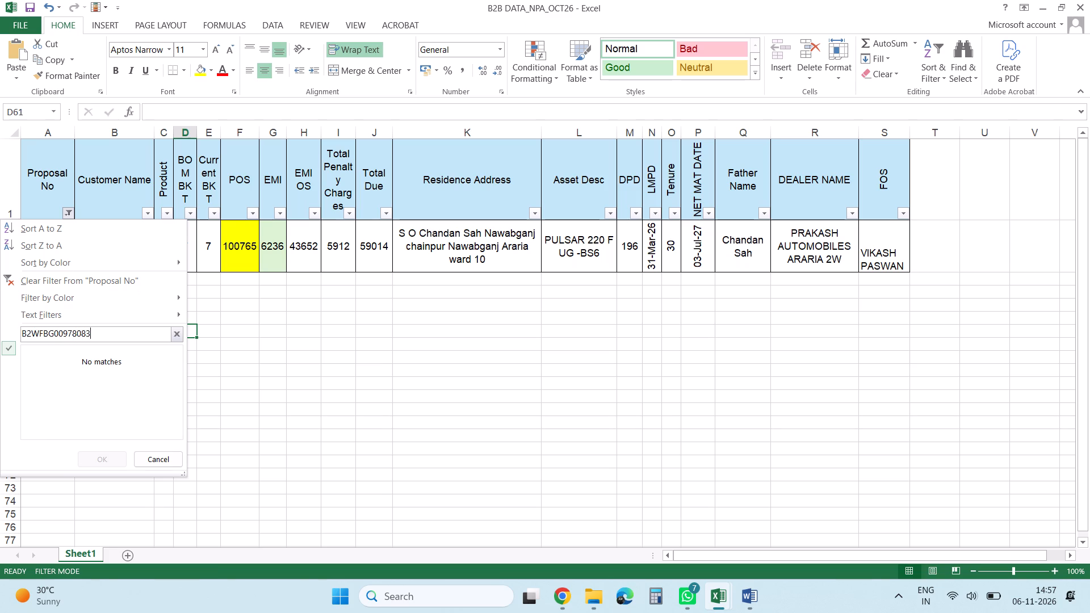
{"action": "key", "text": "BackSpace"}
{"action": "key", "text": "BackSpace"}
{"action": "key", "text": "BackSpace"}
{"action": "key", "text": "BackSpace"}
{"action": "key", "text": "BackSpace"}
{"action": "key", "text": "BackSpace"}
{"action": "key", "text": "BackSpace"}
{"action": "key", "text": "BackSpace"}
{"action": "key", "text": "BackSpace"}
{"action": "key", "text": "BackSpace"}
{"action": "key", "text": "BackSpace"}
{"action": "key", "text": "BackSpace"}
{"action": "key", "text": "BackSpace"}
{"action": "key", "text": "BackSpace"}
{"action": "key", "text": "BackSpace"}
{"action": "key", "text": "BackSpace"}
{"action": "key", "text": "BackSpace"}
{"action": "key", "text": "BackSpace"}
{"action": "key", "text": "BackSpace"}
{"action": "key", "text": "BackSpace"}
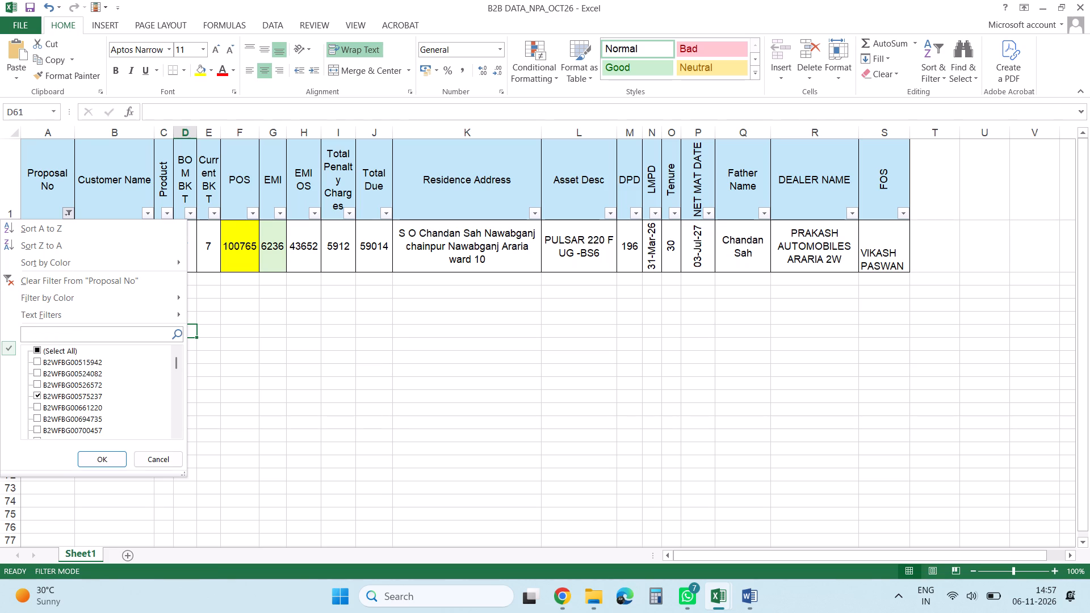
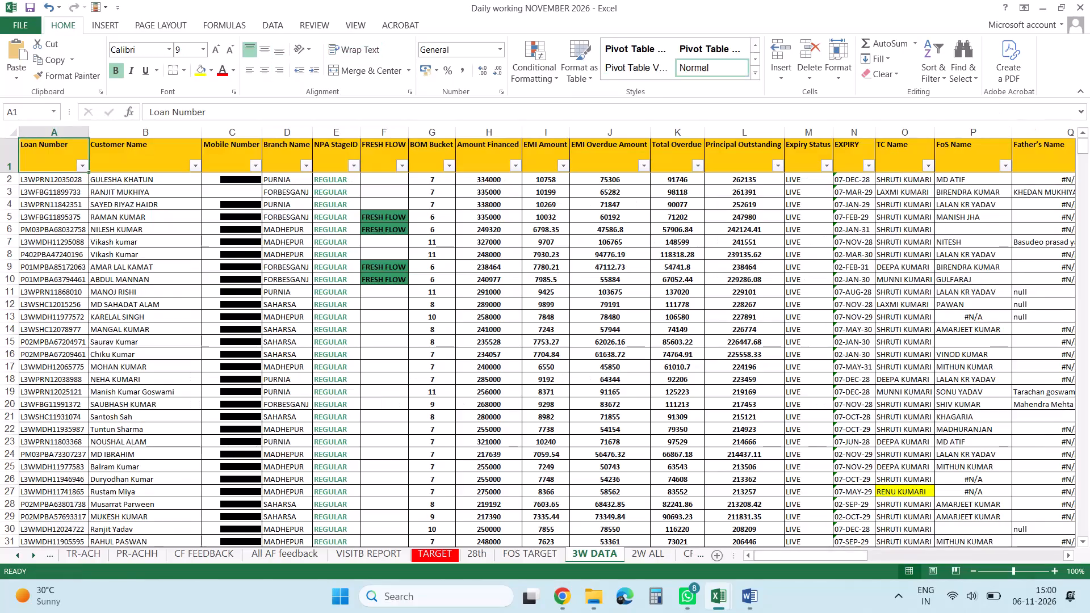
Switch from the Daily working NOVEMBER 2026 workbook to the B2B DATA_NPA_OCT26 workbook showing the filtered proposal record.
{"action": "key", "text": "alt+Tab"}
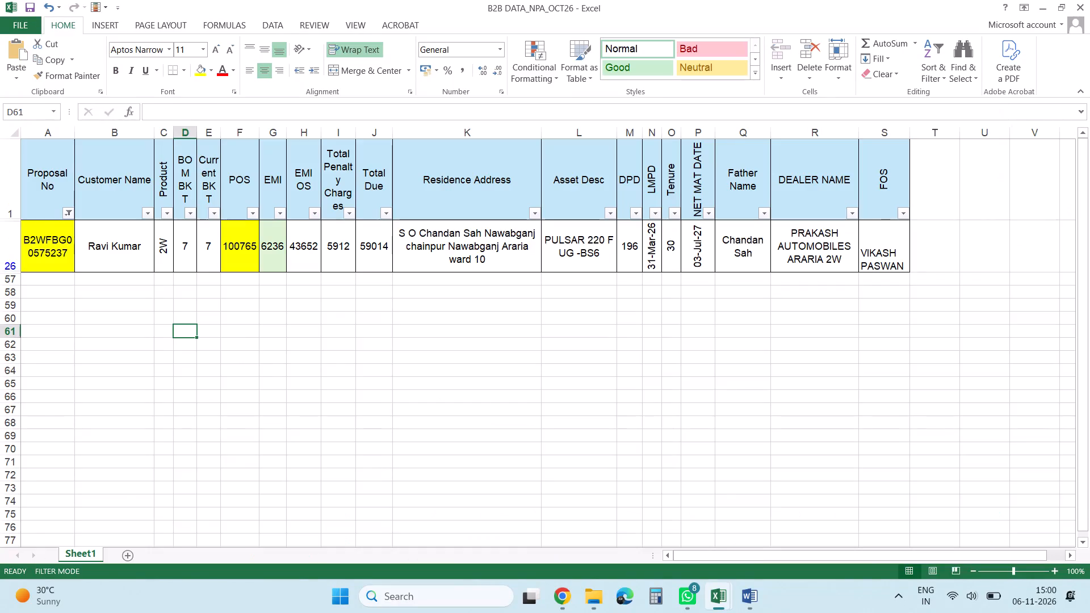
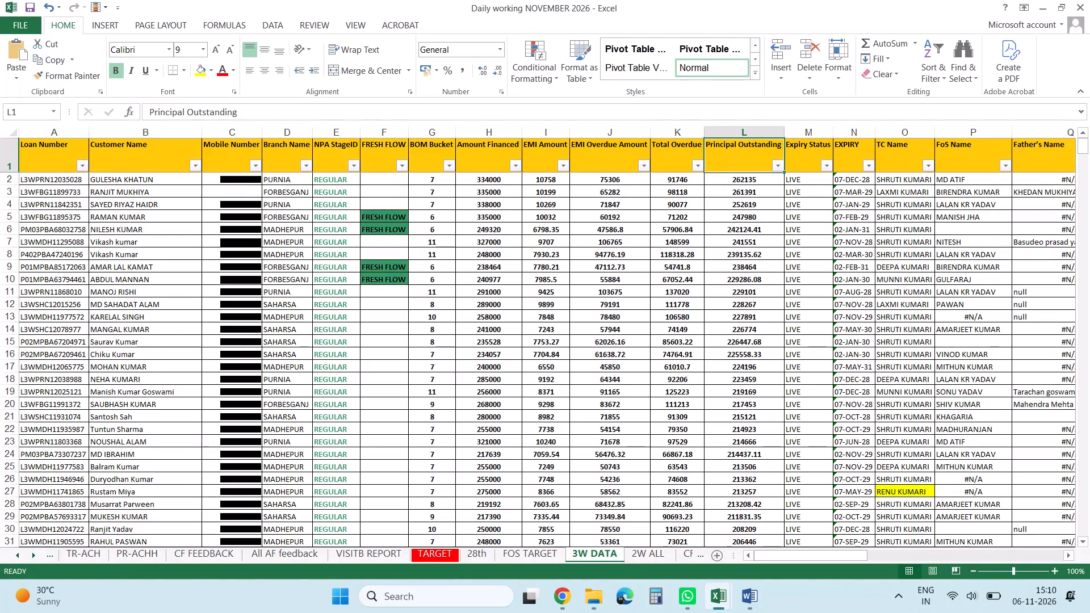
Examine the header row of the 3W DATA sheet in Daily working NOVEMBER 2026, from Principal Outstanding past the last filled column.
{"action": "key", "text": "Right"}
{"action": "key", "text": "Right"}
{"action": "key", "text": "Right"}
{"action": "key", "text": "Right"}
{"action": "key", "text": "Right"}
{"action": "key", "text": "Right"}
{"action": "key", "text": "Right"}
{"action": "key", "text": "Right"}
{"action": "key", "text": "Right"}
{"action": "key", "text": "Right"}
{"action": "key", "text": "Right"}
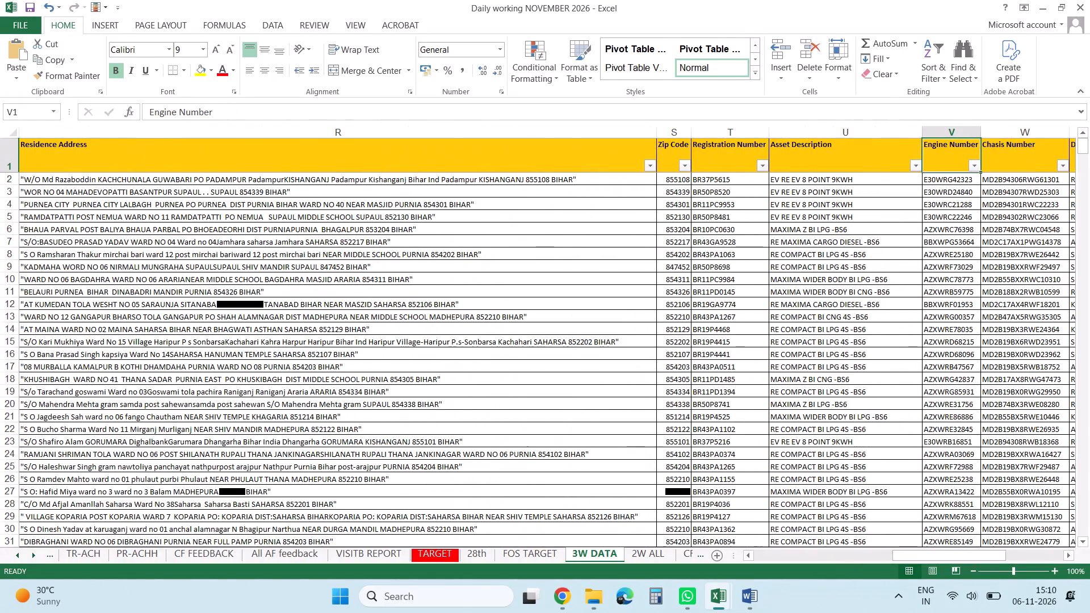
{"action": "key", "text": "Right"}
{"action": "key", "text": "Right"}
{"action": "key", "text": "Right"}
{"action": "key", "text": "Right"}
{"action": "key", "text": "Right"}
{"action": "key", "text": "Right"}
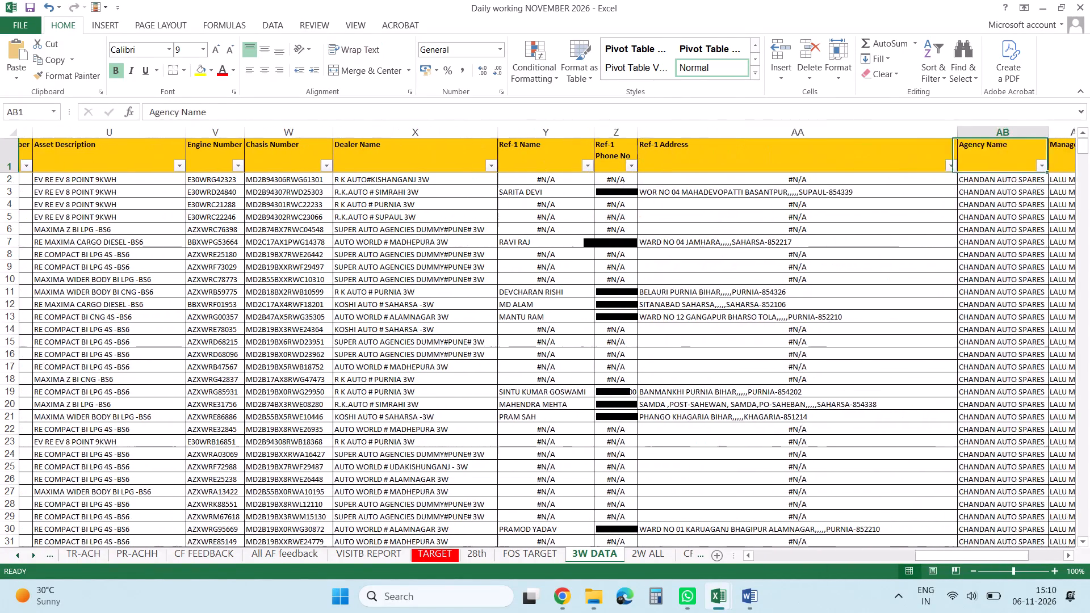
{"action": "key", "text": "Right"}
{"action": "key", "text": "Right"}
{"action": "key", "text": "Right"}
{"action": "key", "text": "Right"}
{"action": "key", "text": "Right"}
{"action": "key", "text": "Right"}
{"action": "key", "text": "Right"}
{"action": "key", "text": "Right"}
{"action": "key", "text": "Right"}
{"action": "key", "text": "Right"}
{"action": "key", "text": "Right"}
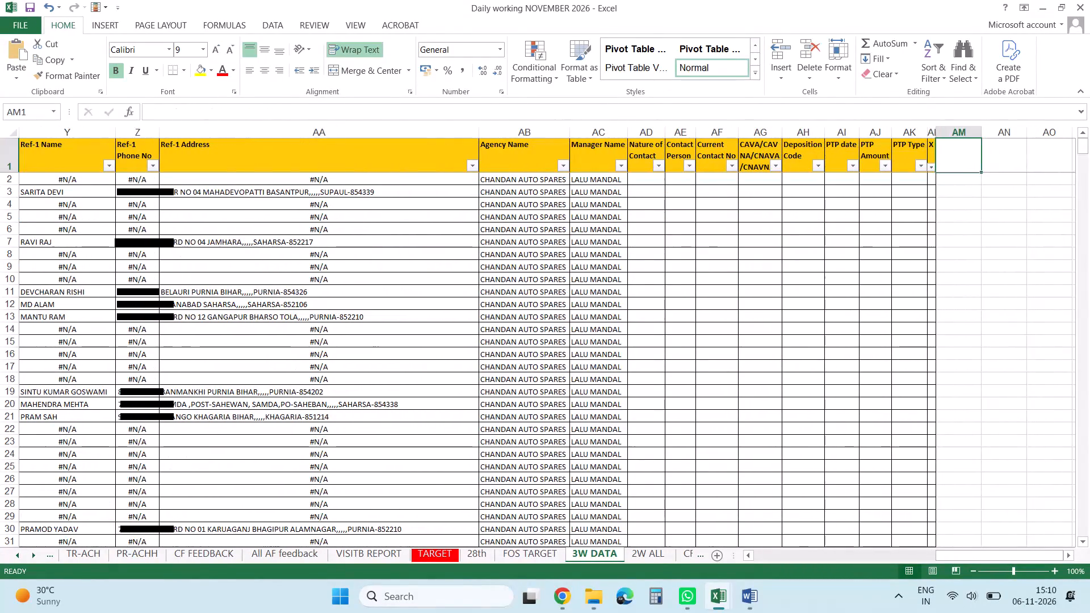
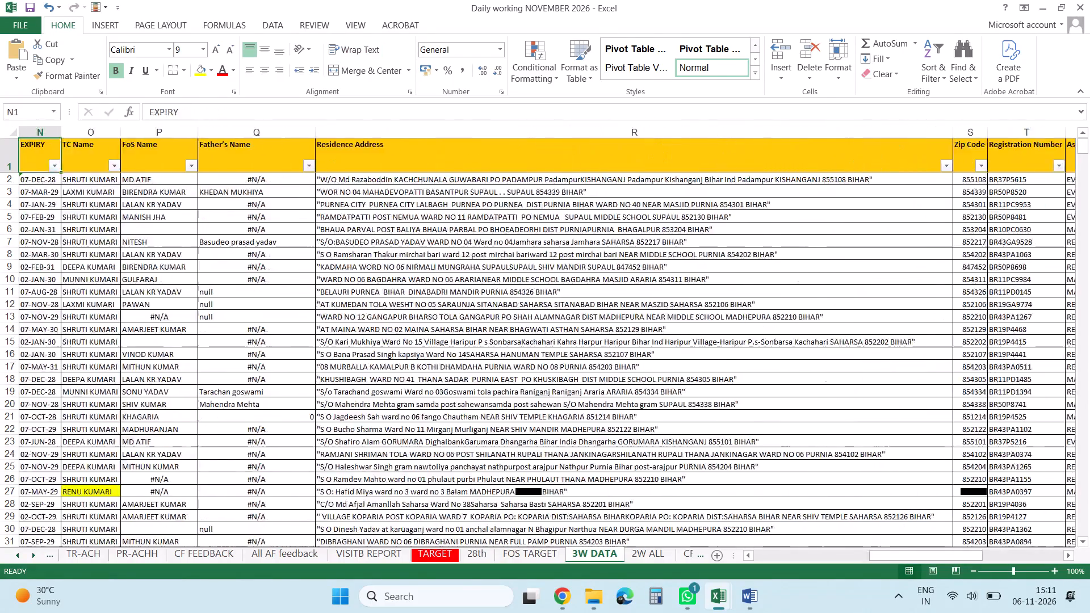
Review the column headings of the 3W DATA sheet across to Ref-1 Address.
{"action": "key", "text": "Right"}
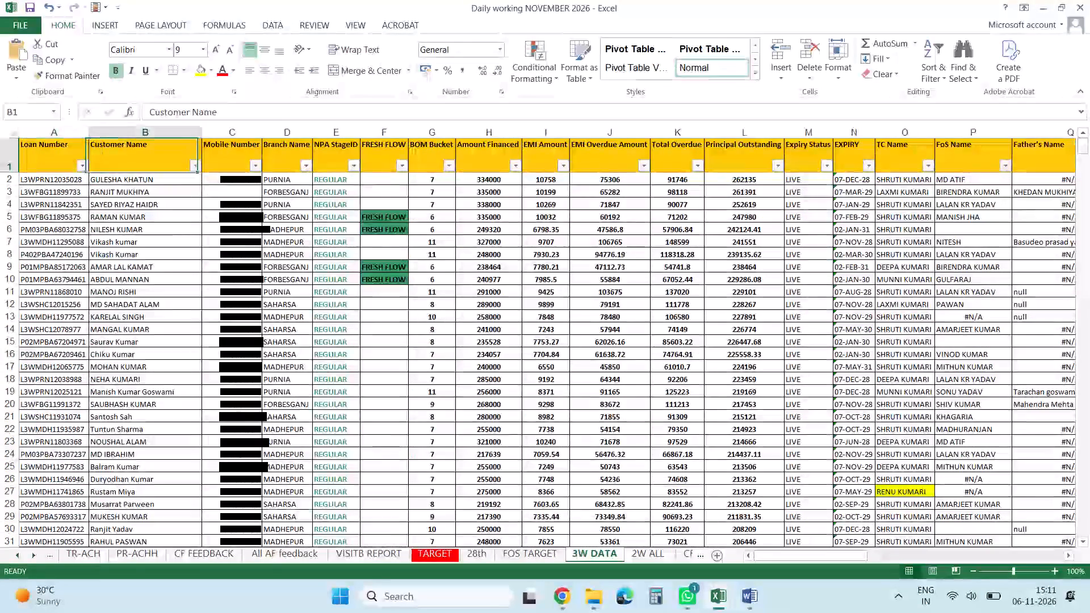
{"action": "key", "text": "Right"}
{"action": "key", "text": "Right"}
{"action": "key", "text": "Right"}
{"action": "key", "text": "Right"}
{"action": "key", "text": "Right"}
{"action": "key", "text": "Right"}
{"action": "key", "text": "Right"}
{"action": "key", "text": "Right"}
{"action": "key", "text": "Right"}
{"action": "key", "text": "Right"}
{"action": "key", "text": "Right"}
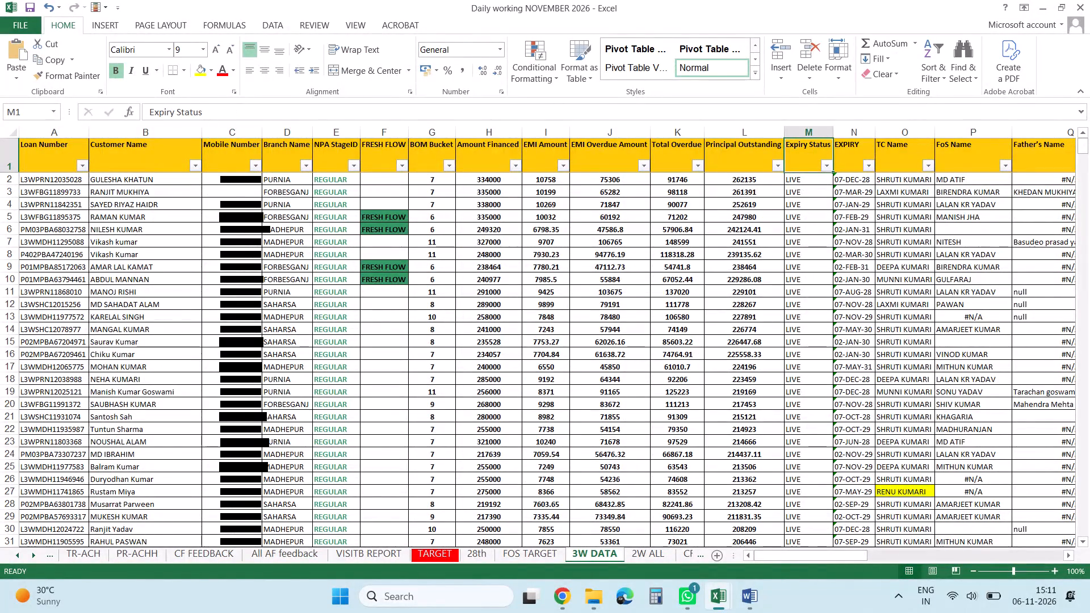
{"action": "key", "text": "Right"}
{"action": "key", "text": "Right"}
{"action": "key", "text": "Right"}
{"action": "key", "text": "Right"}
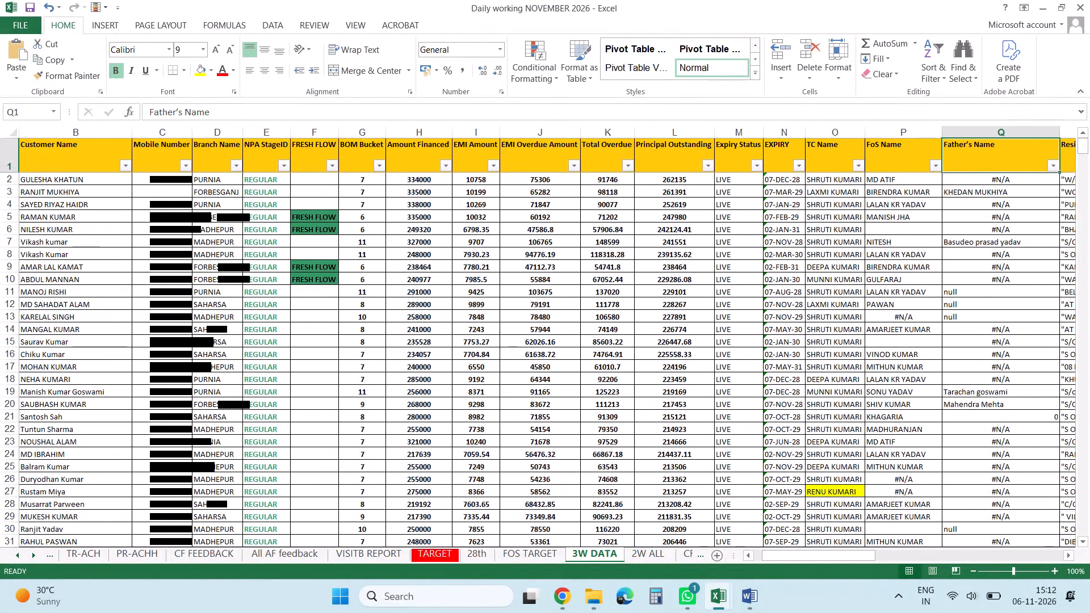
{"action": "key", "text": "Right"}
{"action": "key", "text": "Right"}
{"action": "key", "text": "Right"}
{"action": "key", "text": "Right"}
{"action": "key", "text": "Right"}
{"action": "key", "text": "Right"}
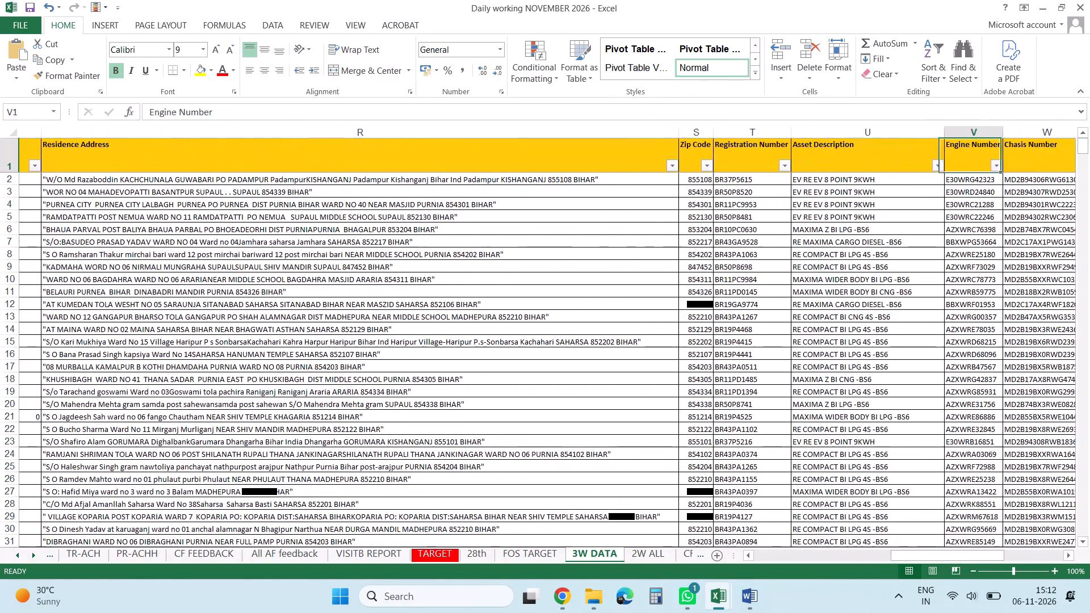
{"action": "key", "text": "Right"}
{"action": "key", "text": "Right"}
{"action": "key", "text": "Right"}
{"action": "key", "text": "Right"}
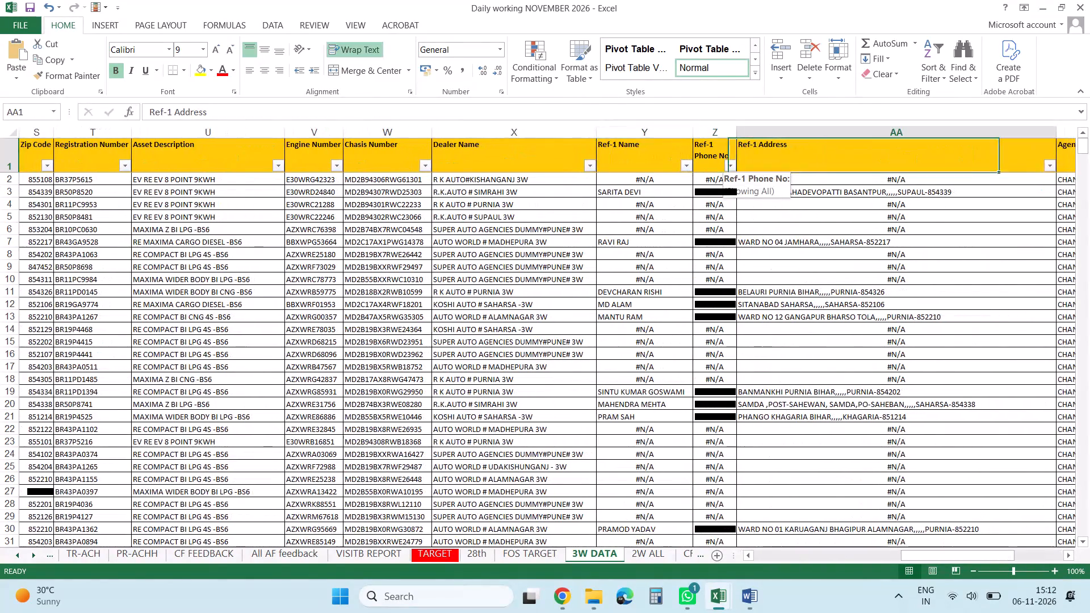
{"action": "key", "text": "Right"}
{"action": "key", "text": "Left"}
Look over the first rows of the Ref-1 Address column and return to the Loan Number column.
{"action": "key", "text": "Down"}
{"action": "key", "text": "Down"}
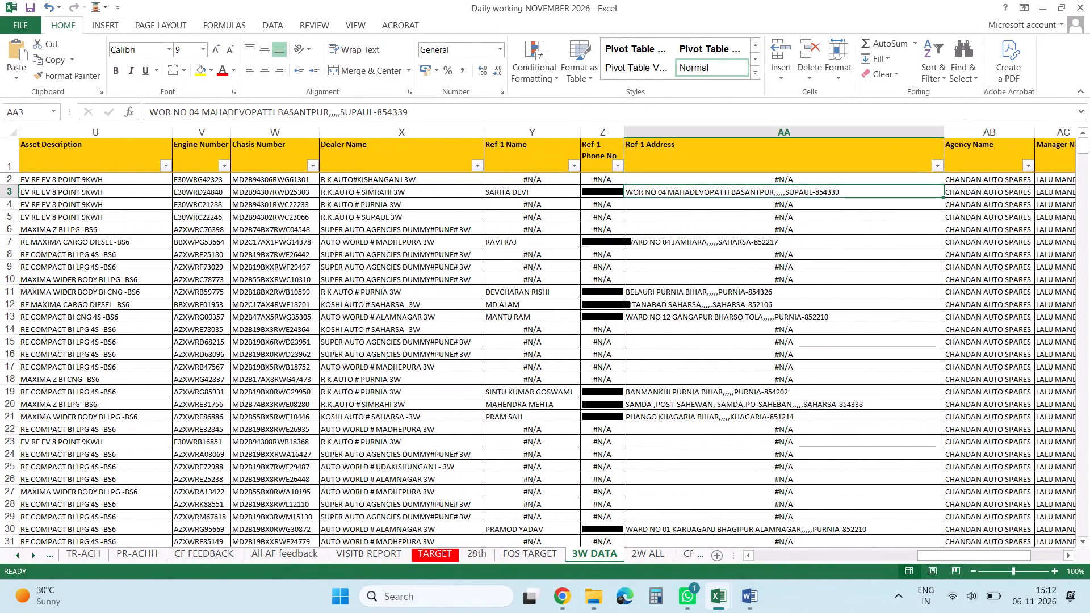
{"action": "key", "text": "Down"}
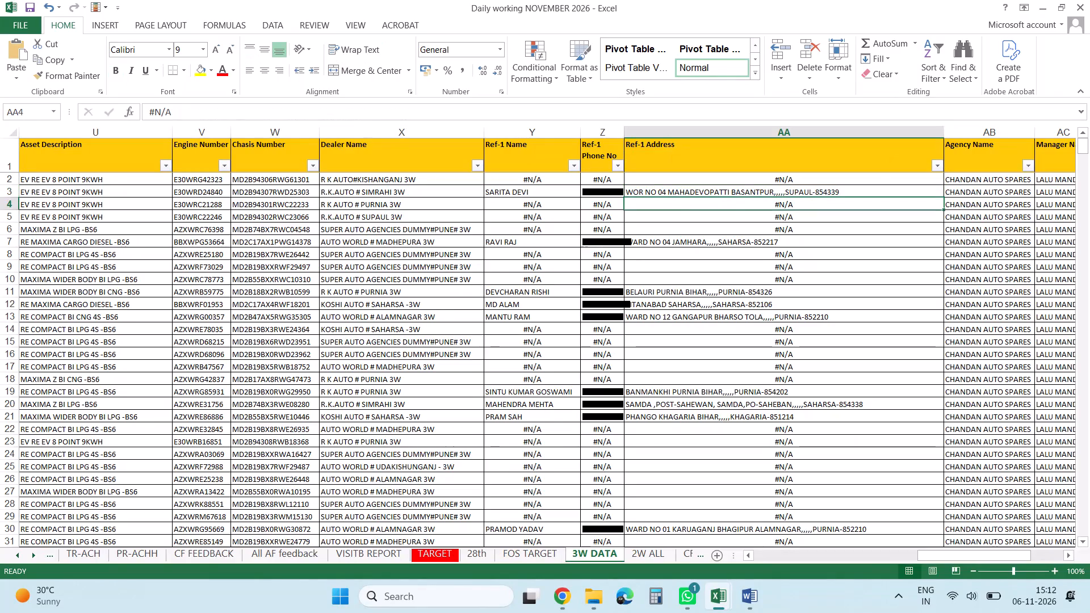
{"action": "key", "text": "Down"}
{"action": "key", "text": "Down"}
{"action": "key", "text": "Down"}
{"action": "key", "text": "Down"}
{"action": "key", "text": "Down"}
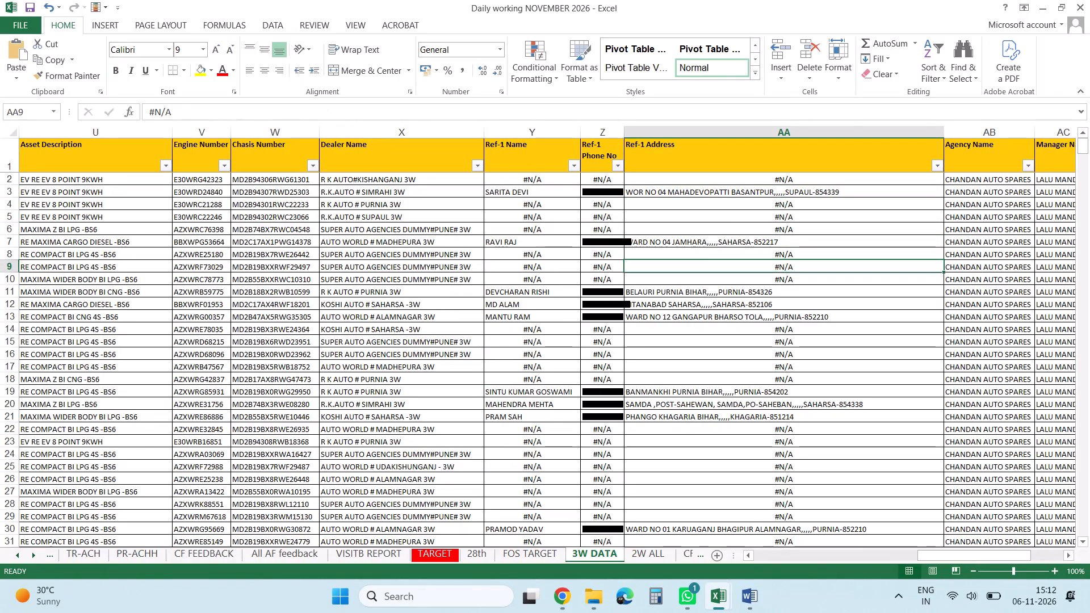
{"action": "key", "text": "Down"}
{"action": "key", "text": "Up"}
{"action": "key", "text": "Up"}
{"action": "key", "text": "Up"}
{"action": "key", "text": "Up"}
{"action": "key", "text": "Up"}
{"action": "key", "text": "Up"}
{"action": "key", "text": "Up"}
{"action": "key", "text": "Up"}
{"action": "key", "text": "Up"}
{"action": "key", "text": "Up"}
{"action": "key", "text": "Up"}
{"action": "key", "text": "Up"}
{"action": "key", "text": "Up"}
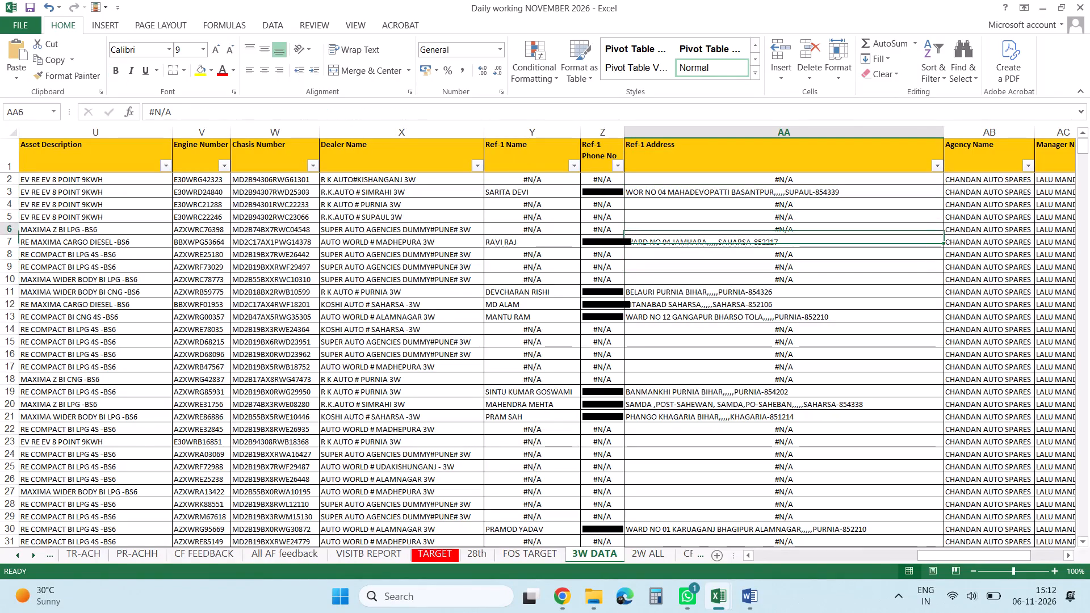
{"action": "key", "text": "ctrl+Left"}
{"action": "key", "text": "ctrl+Left"}
{"action": "key", "text": "ctrl+Left"}
{"action": "key", "text": "ctrl+Left"}
{"action": "key", "text": "ctrl+Left"}
{"action": "key", "text": "ctrl+Left"}
{"action": "key", "text": "ctrl+Left"}
{"action": "key", "text": "ctrl+Left"}
{"action": "key", "text": "ctrl+Left"}
{"action": "key", "text": "ctrl+Left"}
{"action": "key", "text": "ctrl+Left"}
{"action": "key", "text": "ctrl+Left"}
{"action": "key", "text": "ctrl+Left"}
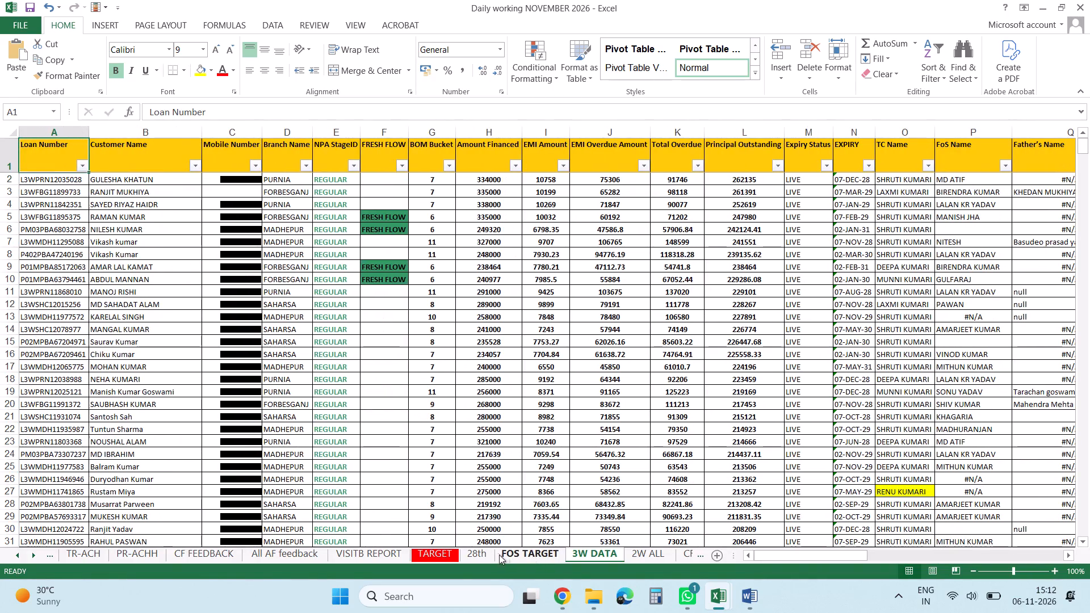
Clear the Loan Number filter on the 2W ALL sheet, keep header filters on, and go to the Loan Number heading.
{"action": "left_click", "coordinate": [652, 553]}
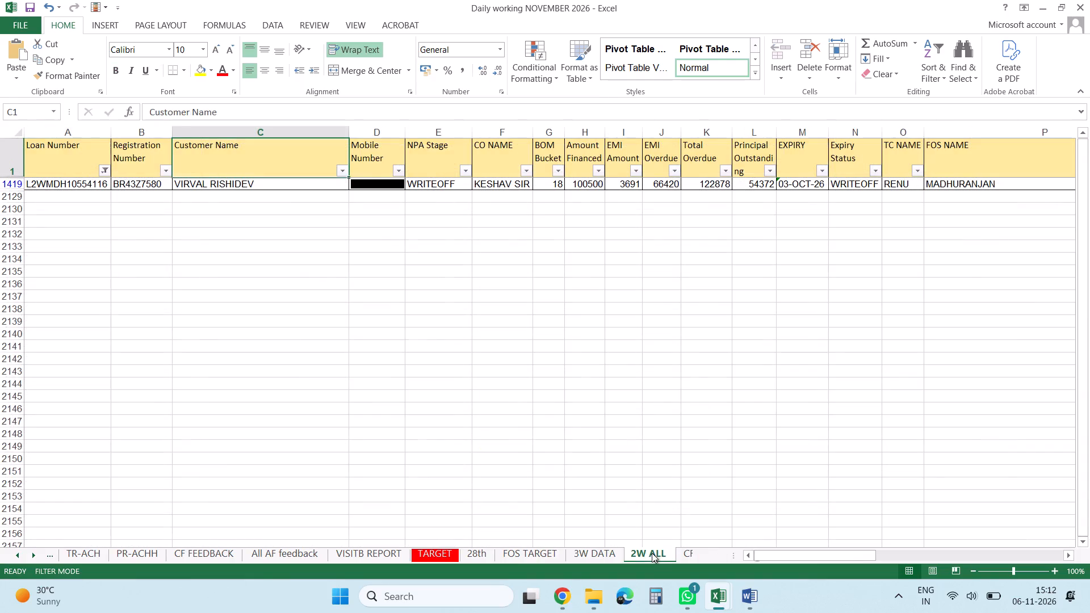
{"action": "left_click", "coordinate": [440, 158]}
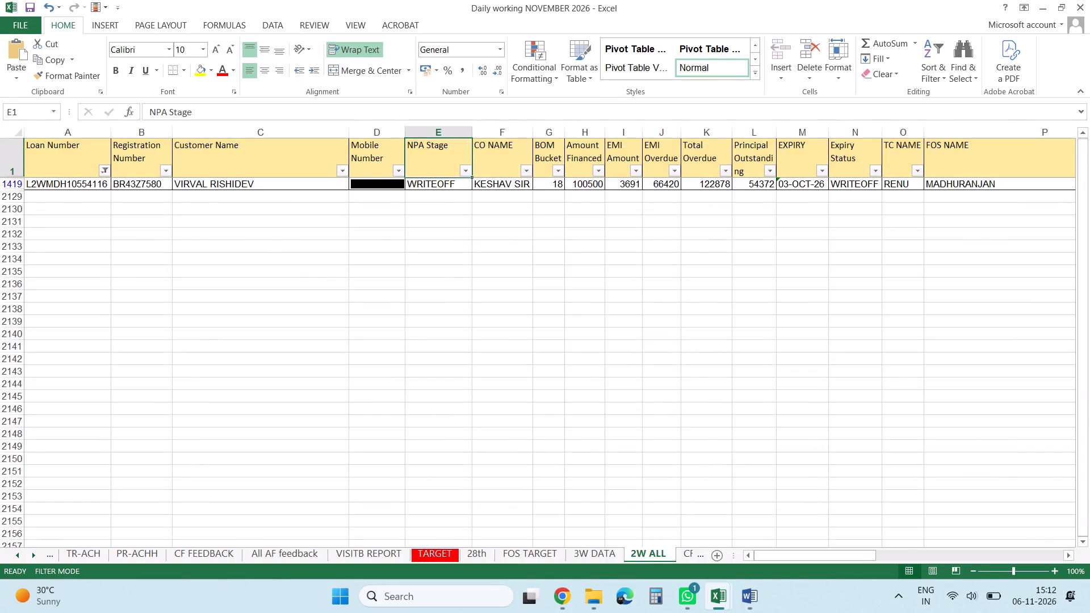
{"action": "key", "text": "ctrl+shift+l"}
{"action": "key", "text": "ctrl+shift+l"}
{"action": "key", "text": "ctrl+Left"}
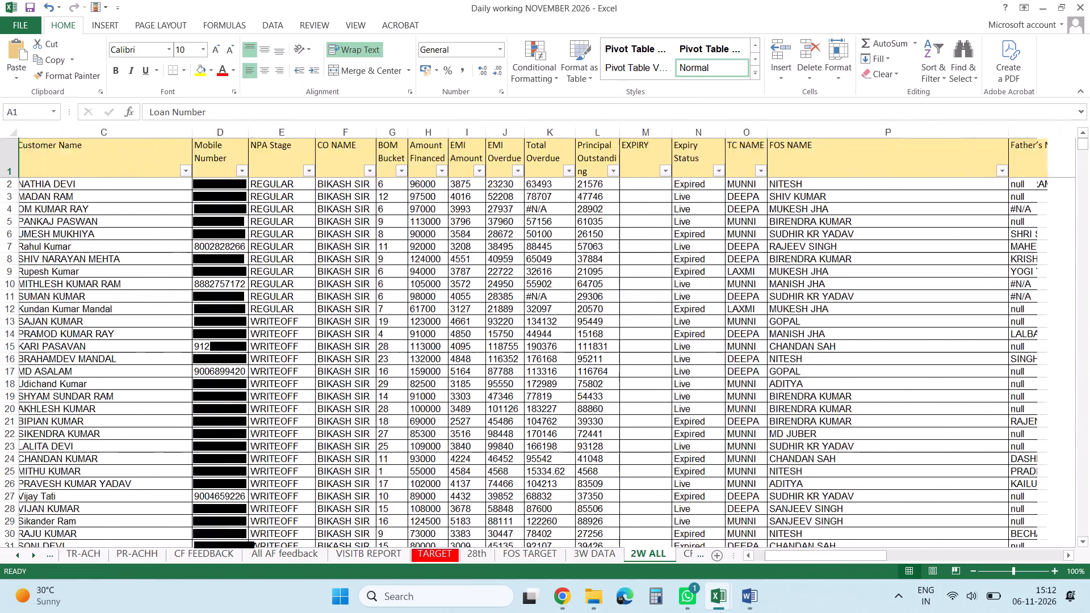
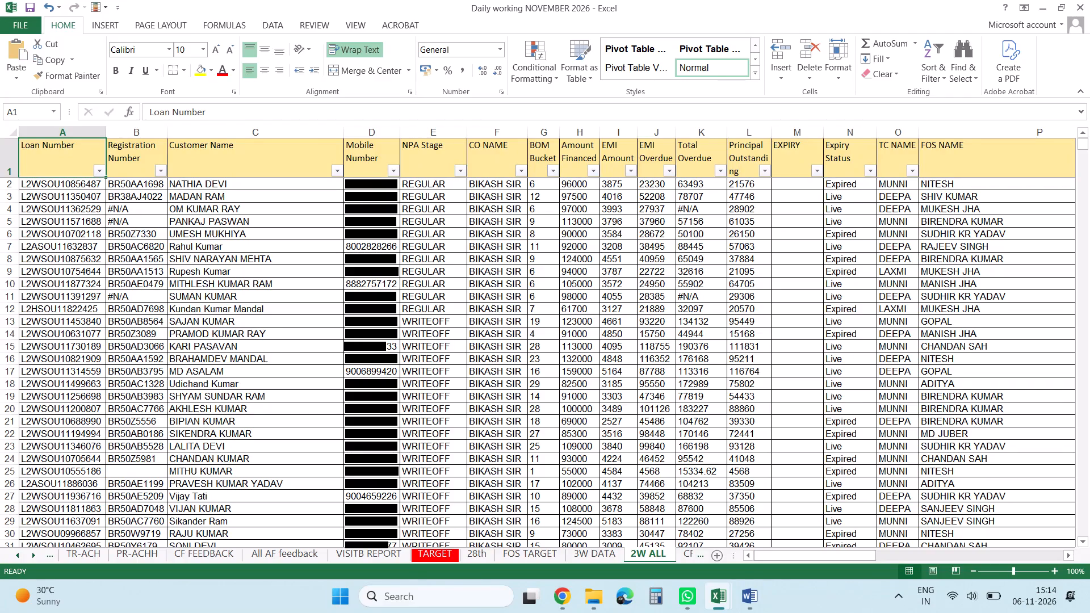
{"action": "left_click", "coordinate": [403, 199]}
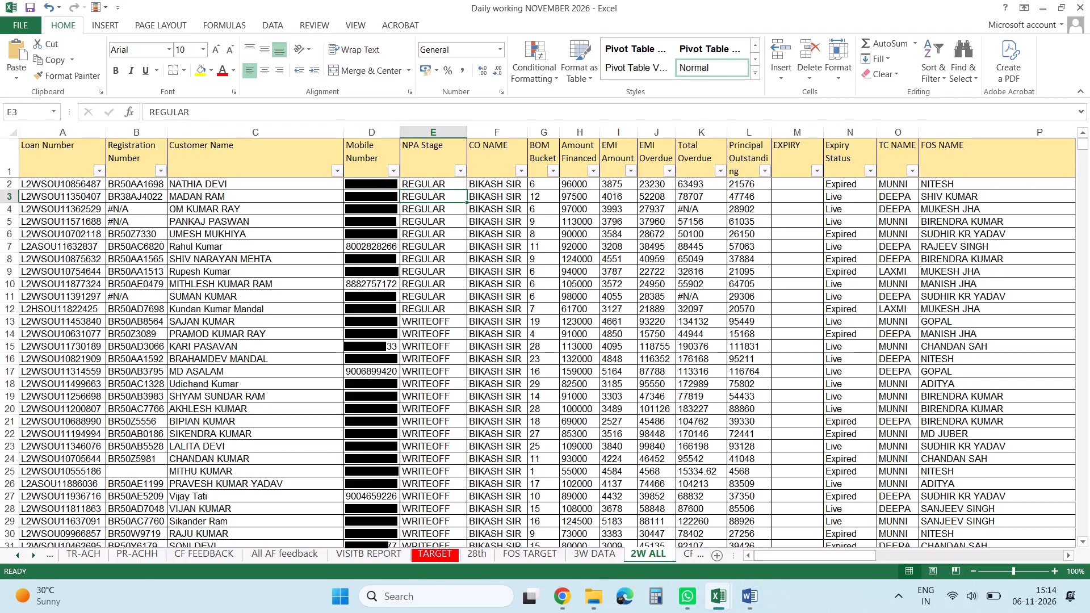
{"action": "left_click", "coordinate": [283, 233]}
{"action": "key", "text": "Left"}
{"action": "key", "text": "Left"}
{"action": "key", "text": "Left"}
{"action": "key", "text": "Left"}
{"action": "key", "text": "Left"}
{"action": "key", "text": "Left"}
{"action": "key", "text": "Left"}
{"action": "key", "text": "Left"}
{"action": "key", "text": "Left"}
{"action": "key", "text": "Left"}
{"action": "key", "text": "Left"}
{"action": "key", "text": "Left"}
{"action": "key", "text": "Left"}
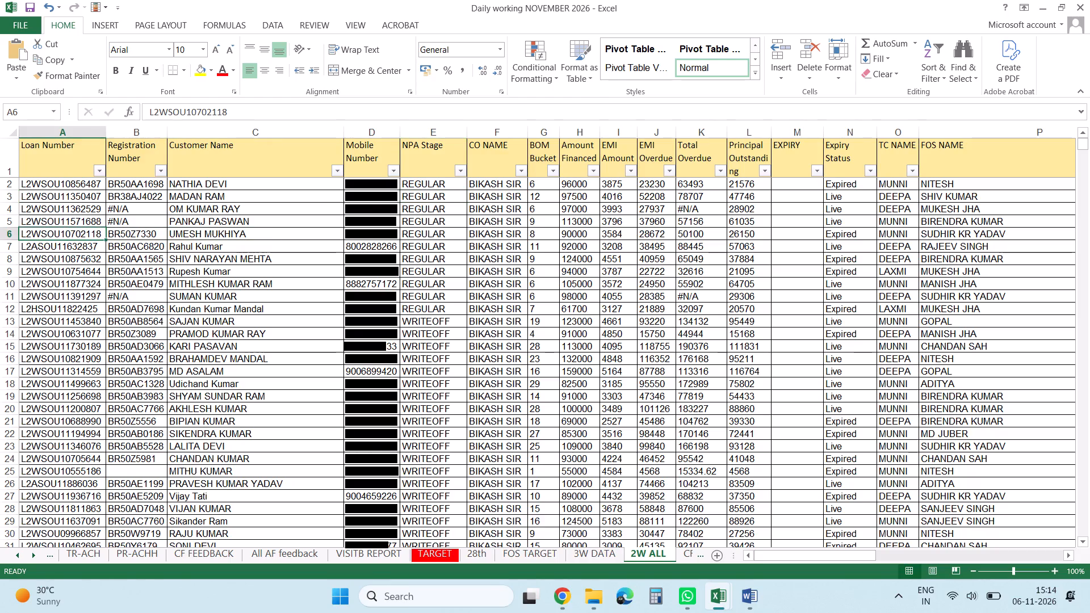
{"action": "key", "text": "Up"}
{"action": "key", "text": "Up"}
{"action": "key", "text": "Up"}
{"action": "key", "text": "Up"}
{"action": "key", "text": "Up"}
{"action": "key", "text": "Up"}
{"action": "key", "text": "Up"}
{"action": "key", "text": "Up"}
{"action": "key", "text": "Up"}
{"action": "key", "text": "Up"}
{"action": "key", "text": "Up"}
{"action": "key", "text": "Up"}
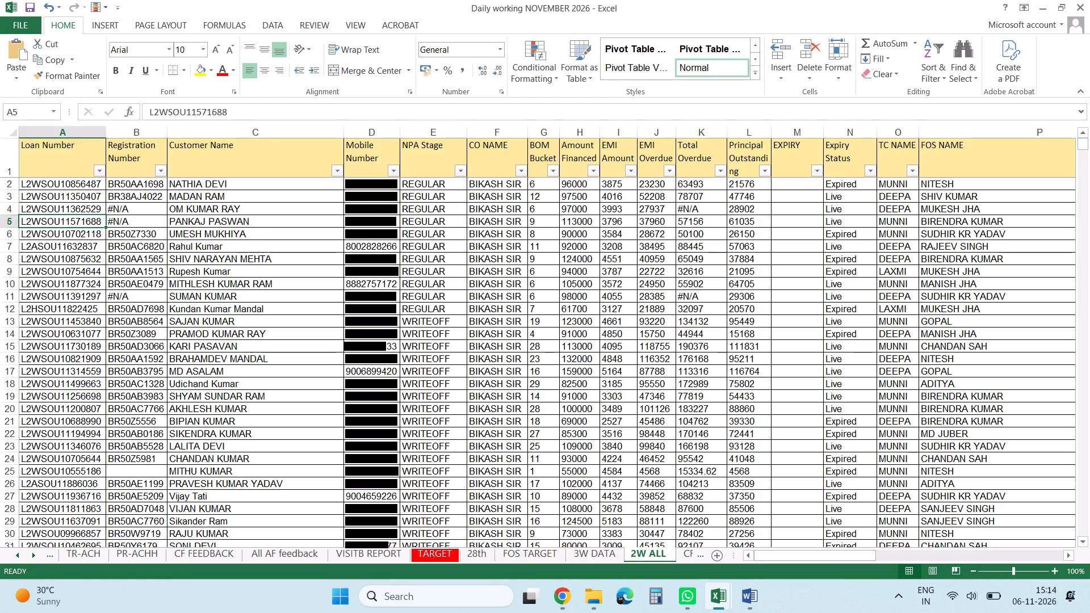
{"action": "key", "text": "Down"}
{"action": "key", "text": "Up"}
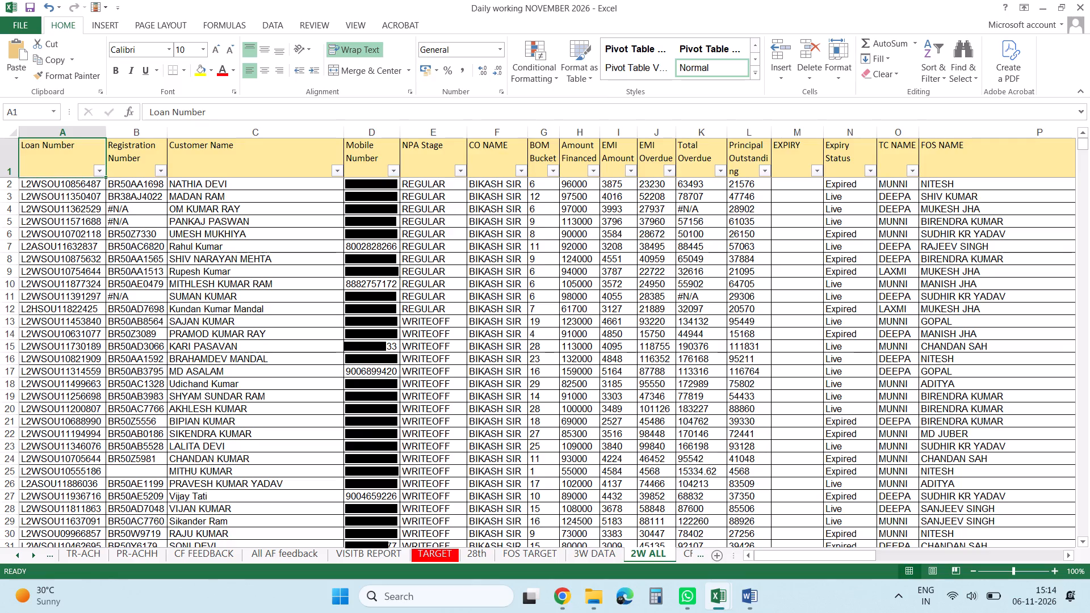
Look over the first column headings of the 2W ALL sheet and return to the Loan Number heading.
{"action": "key", "text": "Right"}
{"action": "key", "text": "Right"}
{"action": "key", "text": "Right"}
{"action": "key", "text": "Right"}
{"action": "key", "text": "Right"}
{"action": "key", "text": "Right"}
{"action": "key", "text": "Right"}
{"action": "key", "text": "Right"}
{"action": "key", "text": "Right"}
{"action": "key", "text": "Right"}
{"action": "key", "text": "Right"}
{"action": "key", "text": "Right"}
{"action": "key", "text": "Right"}
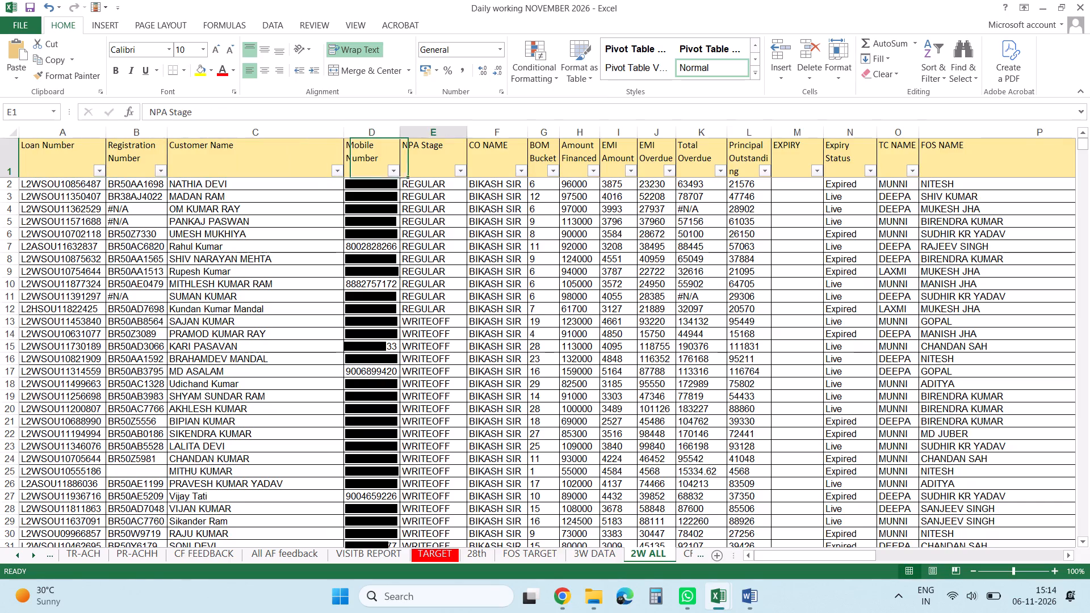
{"action": "key", "text": "Left"}
{"action": "key", "text": "Left"}
{"action": "key", "text": "Left"}
{"action": "key", "text": "Left"}
{"action": "key", "text": "Left"}
{"action": "key", "text": "Left"}
{"action": "key", "text": "Left"}
{"action": "key", "text": "Left"}
{"action": "key", "text": "Left"}
{"action": "key", "text": "Left"}
{"action": "key", "text": "Left"}
{"action": "key", "text": "Left"}
{"action": "key", "text": "Left"}
{"action": "key", "text": "Left"}
{"action": "key", "text": "Left"}
{"action": "key", "text": "Left"}
{"action": "key", "text": "Left"}
{"action": "key", "text": "Left"}
{"action": "key", "text": "Left"}
{"action": "key", "text": "Left"}
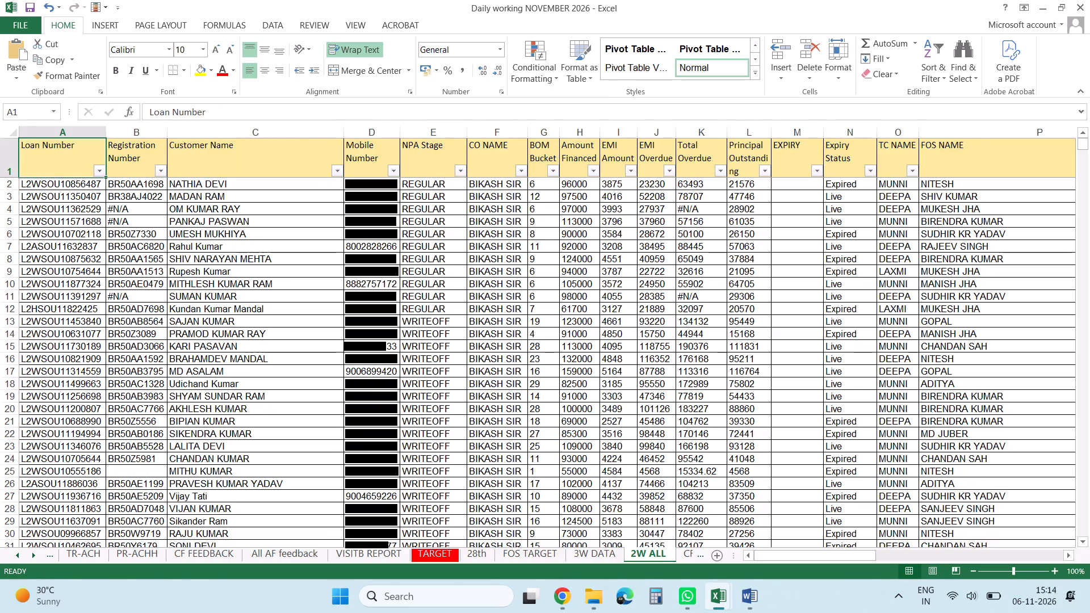
Look at the 3W DATA sheet briefly and return to the Loan Number heading of the 2W ALL sheet.
{"action": "left_click", "coordinate": [599, 555]}
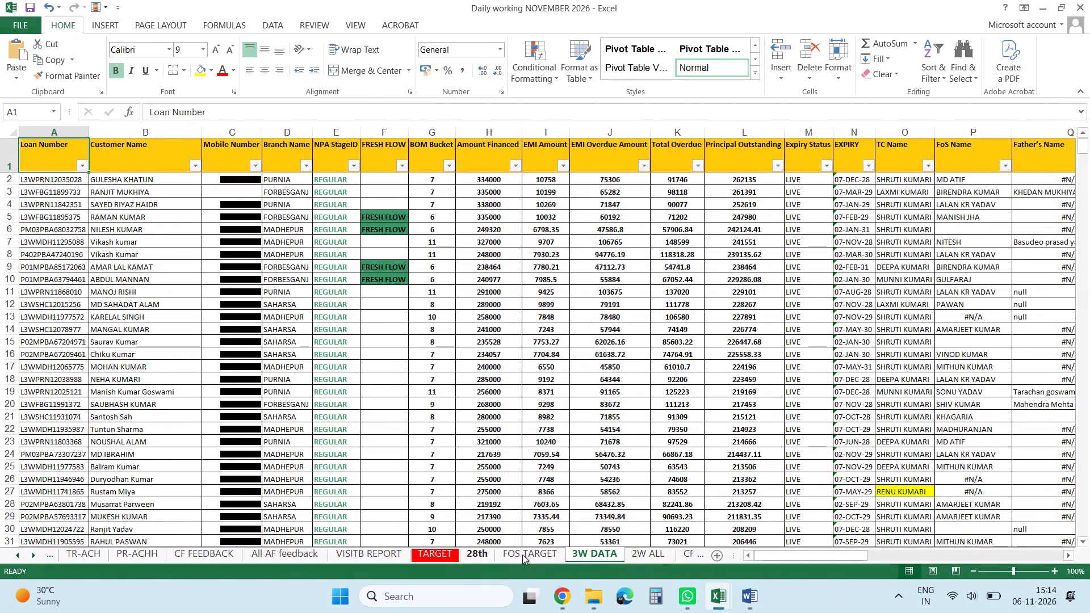
{"action": "left_click", "coordinate": [642, 556]}
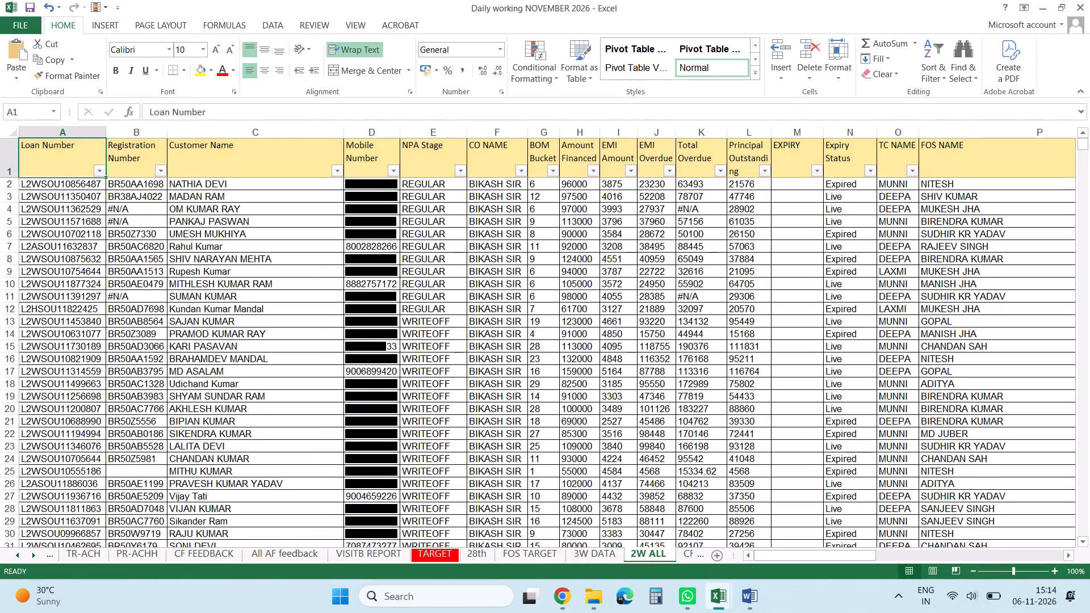
{"action": "left_click", "coordinate": [430, 164]}
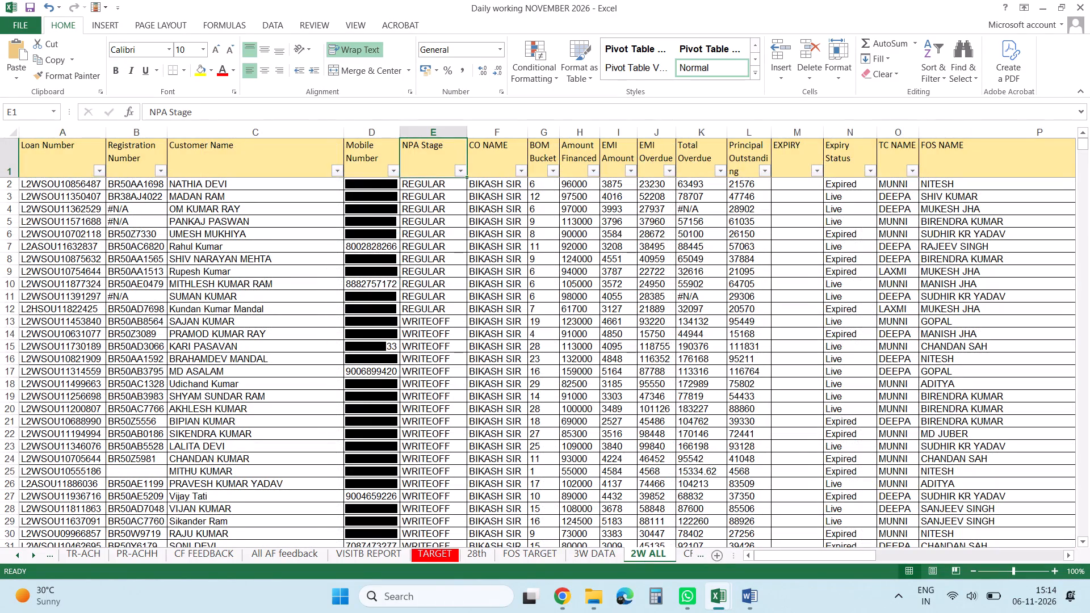
{"action": "key", "text": "Left"}
{"action": "key", "text": "Left"}
{"action": "key", "text": "Left"}
{"action": "key", "text": "Left"}
{"action": "key", "text": "Left"}
{"action": "key", "text": "Left"}
{"action": "key", "text": "Left"}
{"action": "key", "text": "Left"}
{"action": "key", "text": "Left"}
{"action": "key", "text": "Left"}
{"action": "key", "text": "Left"}
{"action": "key", "text": "Left"}
{"action": "key", "text": "Left"}
{"action": "key", "text": "Left"}
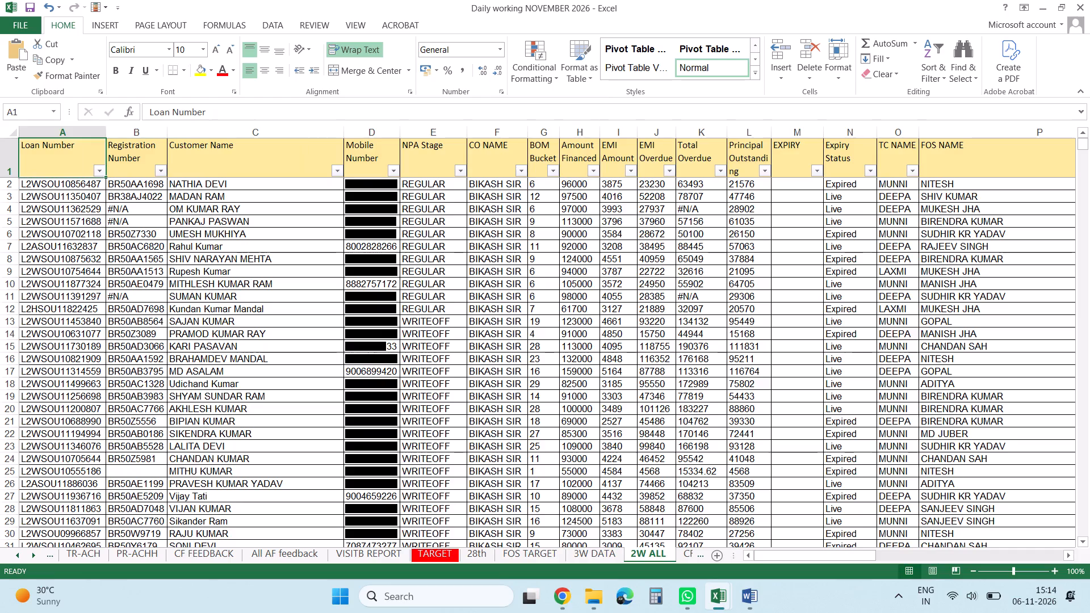
Review the 2W ALL column headings from Loan Number across past TC NAME and return to Loan Number.
{"action": "key", "text": "Right"}
{"action": "key", "text": "Right"}
{"action": "key", "text": "Right"}
{"action": "key", "text": "Right"}
{"action": "key", "text": "Right"}
{"action": "key", "text": "Right"}
{"action": "key", "text": "Right"}
{"action": "key", "text": "Right"}
{"action": "key", "text": "Right"}
{"action": "key", "text": "Right"}
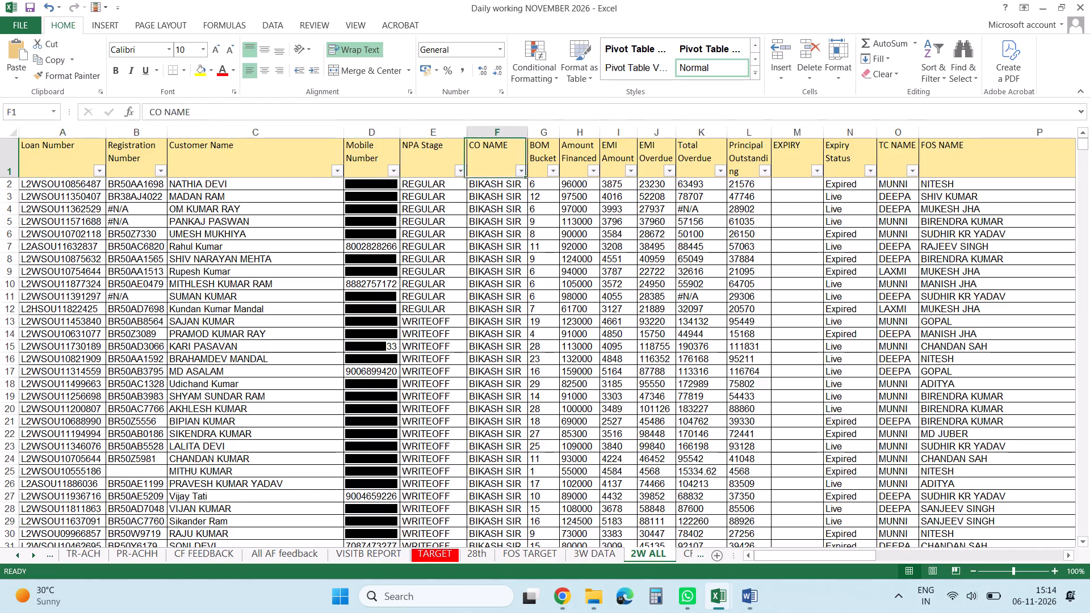
{"action": "key", "text": "Right"}
{"action": "key", "text": "Right"}
{"action": "key", "text": "Right"}
{"action": "key", "text": "Right"}
{"action": "key", "text": "Right"}
{"action": "key", "text": "Right"}
{"action": "key", "text": "Right"}
{"action": "key", "text": "Right"}
{"action": "key", "text": "Right"}
{"action": "key", "text": "Right"}
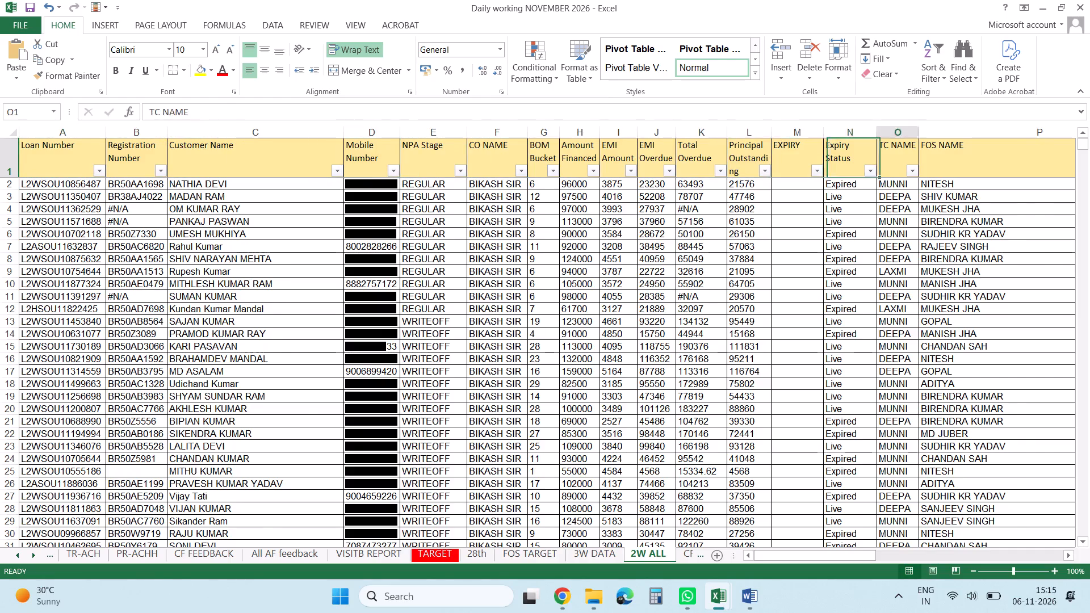
{"action": "key", "text": "Right"}
{"action": "key", "text": "Right"}
{"action": "key", "text": "Left"}
{"action": "key", "text": "Left"}
{"action": "key", "text": "Left"}
{"action": "key", "text": "Left"}
{"action": "key", "text": "Left"}
{"action": "key", "text": "Left"}
{"action": "key", "text": "Left"}
{"action": "key", "text": "Left"}
{"action": "key", "text": "Left"}
{"action": "key", "text": "Left"}
{"action": "key", "text": "Left"}
{"action": "key", "text": "Left"}
{"action": "key", "text": "Left"}
{"action": "key", "text": "Left"}
{"action": "key", "text": "Left"}
{"action": "key", "text": "Left"}
{"action": "key", "text": "Left"}
{"action": "key", "text": "Left"}
{"action": "key", "text": "Left"}
{"action": "key", "text": "Left"}
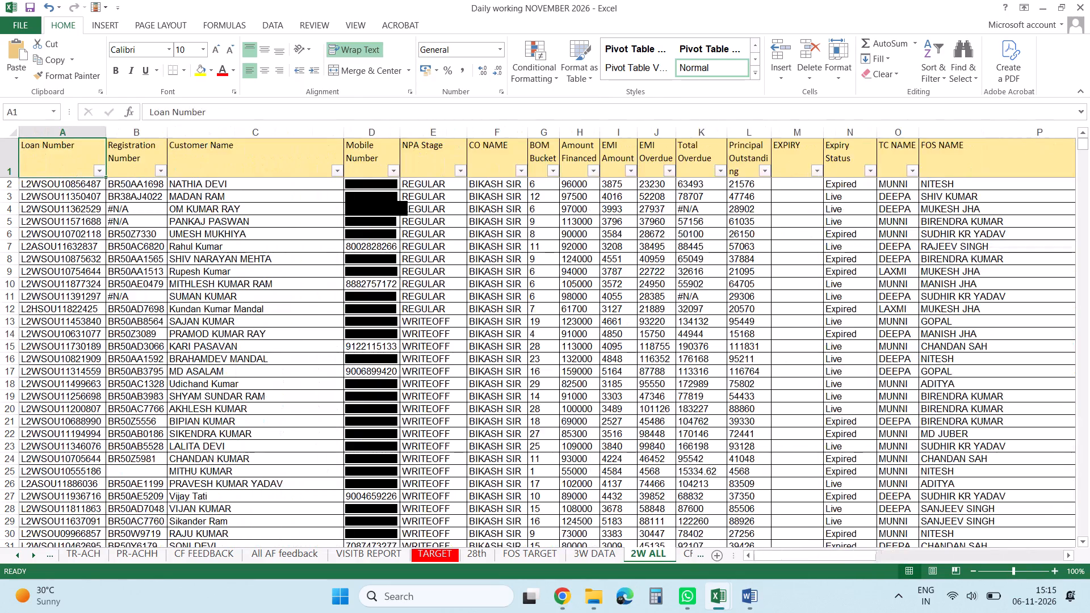
Reset the header filters on the 2W ALL sheet and filter the CO NAME column to KESHAV SIR only.
{"action": "key", "text": "ctrl+shift+l"}
{"action": "key", "text": "ctrl+shift+l"}
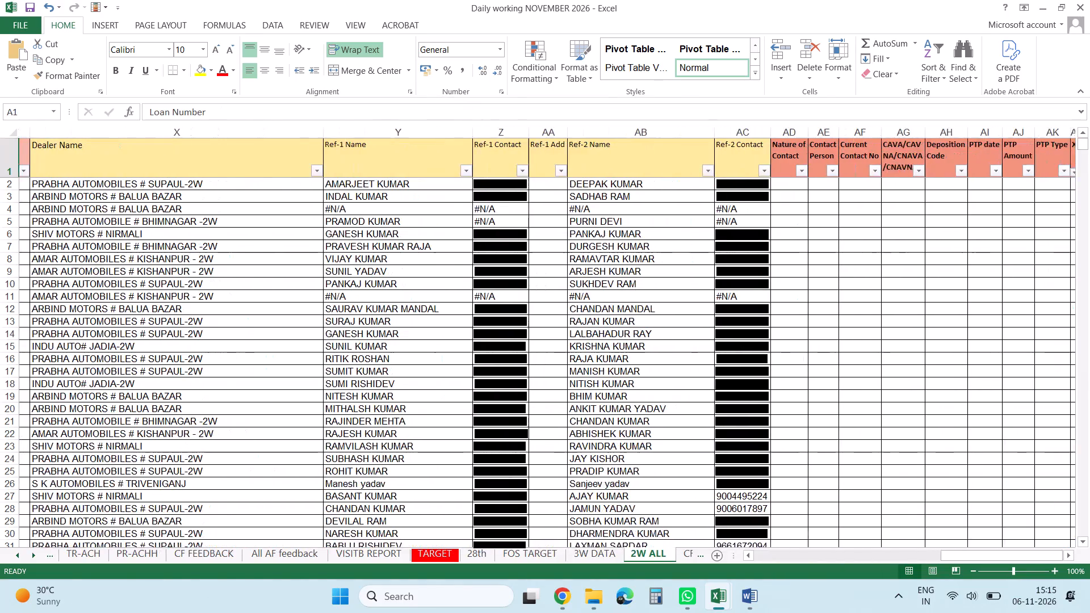
{"action": "key", "text": "ctrl+Left"}
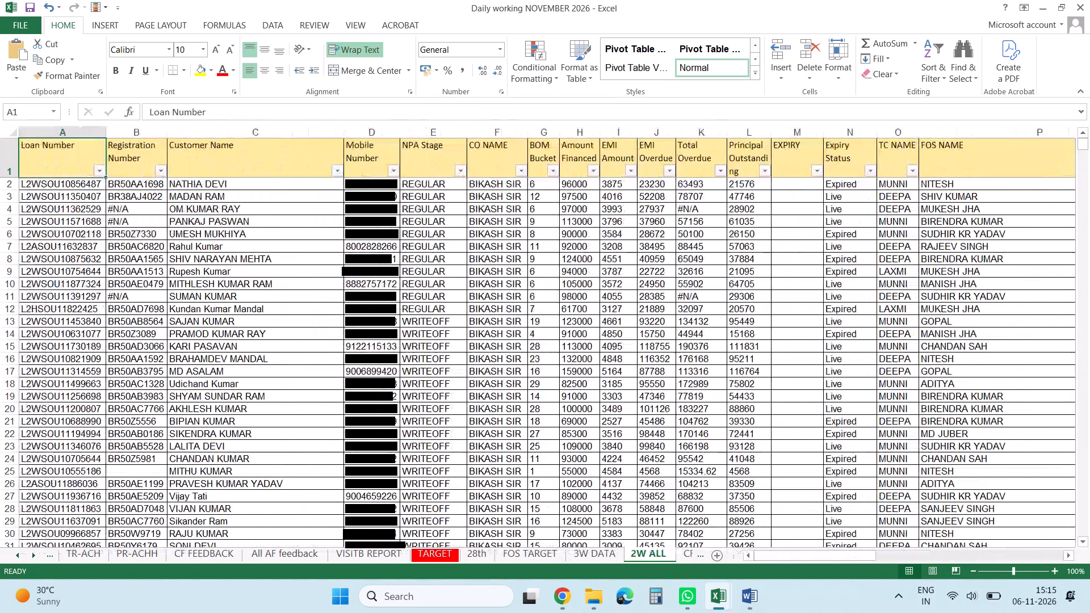
{"action": "left_click", "coordinate": [523, 167]}
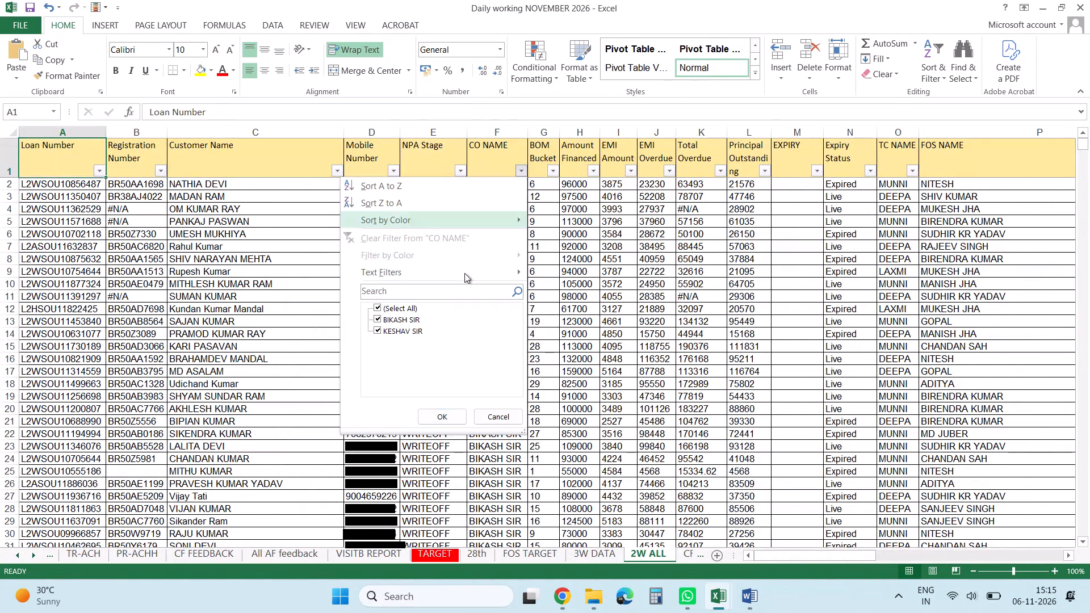
{"action": "left_click", "coordinate": [404, 312]}
{"action": "key", "text": "Down"}
{"action": "key", "text": "Down"}
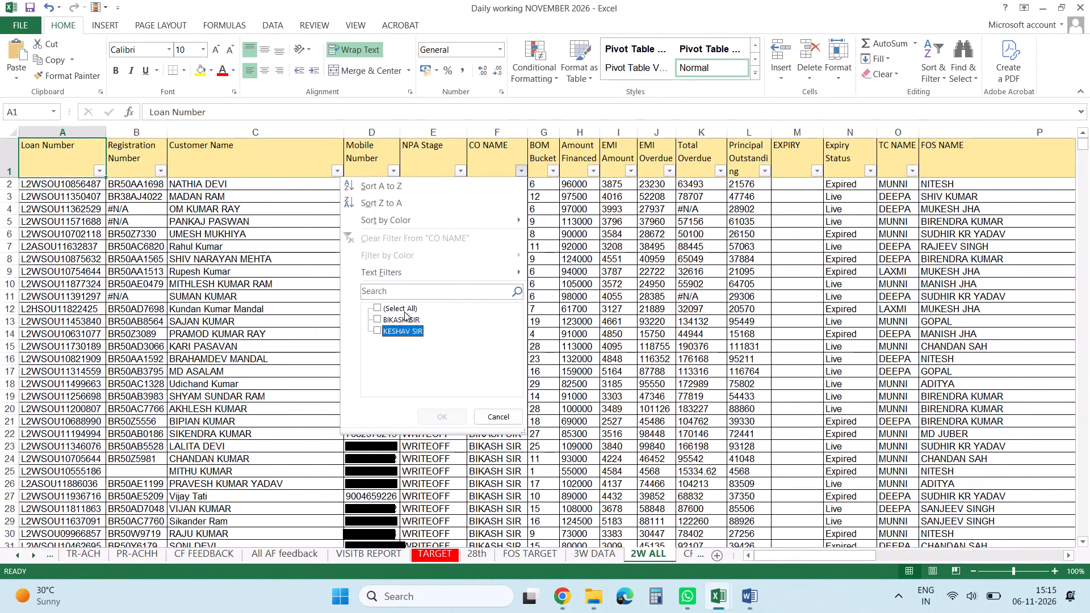
{"action": "key", "text": "space"}
{"action": "key", "text": "Return"}
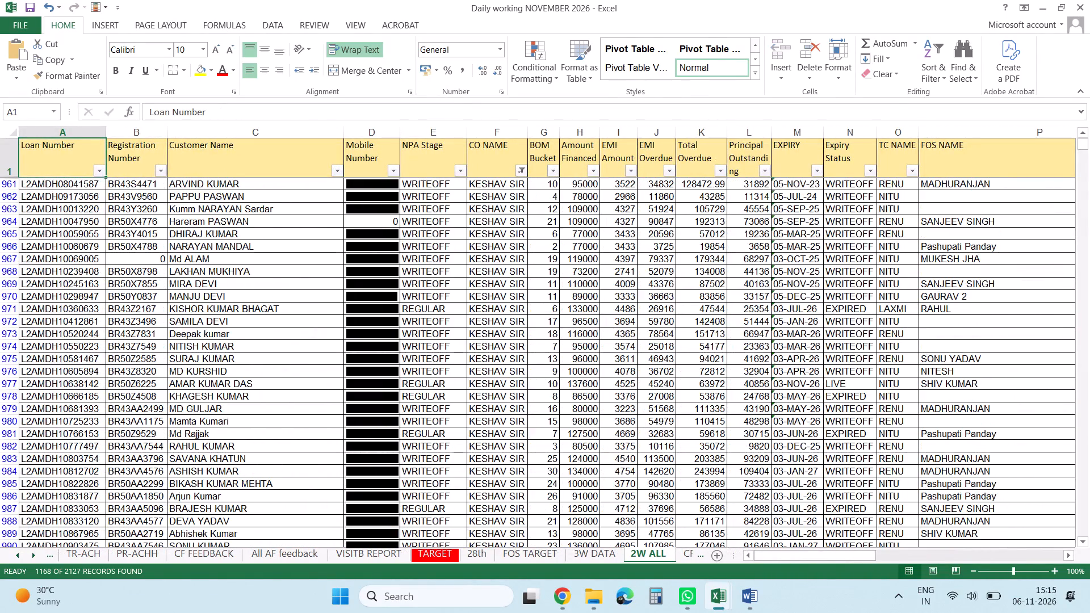
Look across the first filtered record from TC NAME to Father's Name.
{"action": "left_click", "coordinate": [897, 184]}
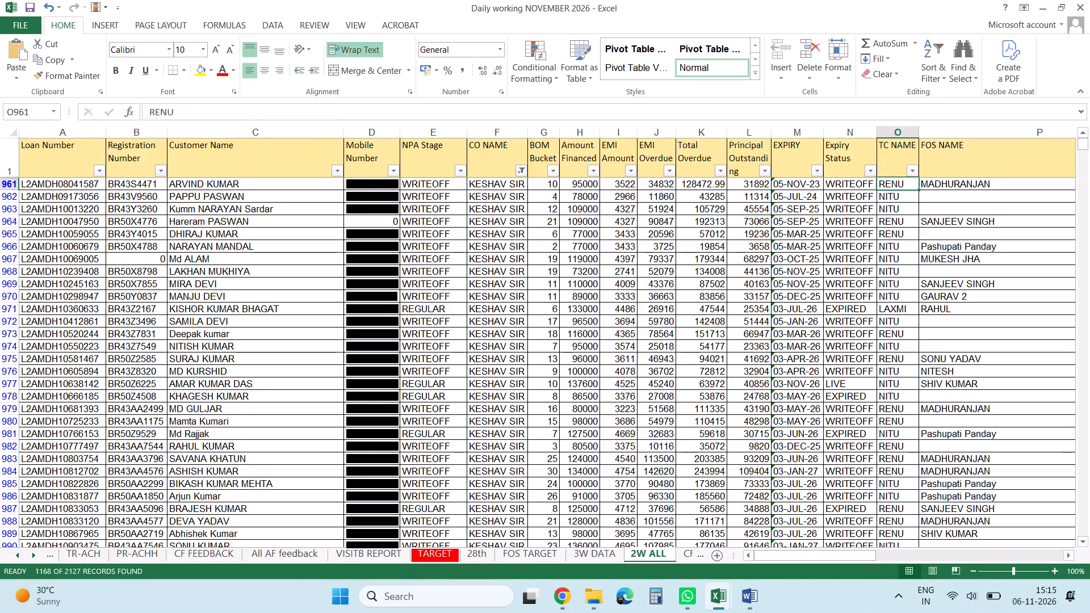
{"action": "key", "text": "Right"}
{"action": "key", "text": "Right"}
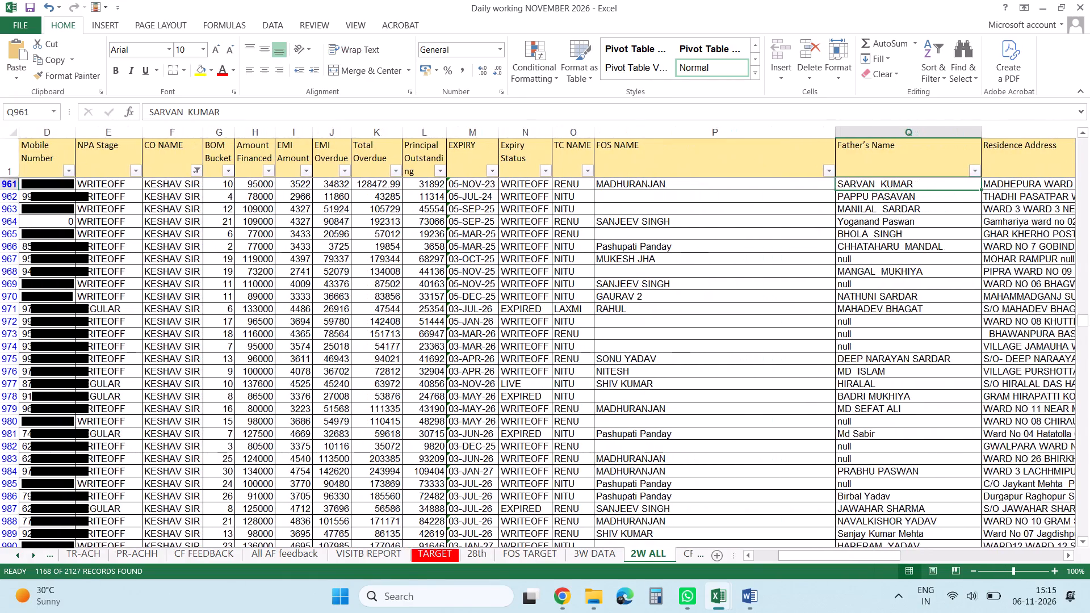
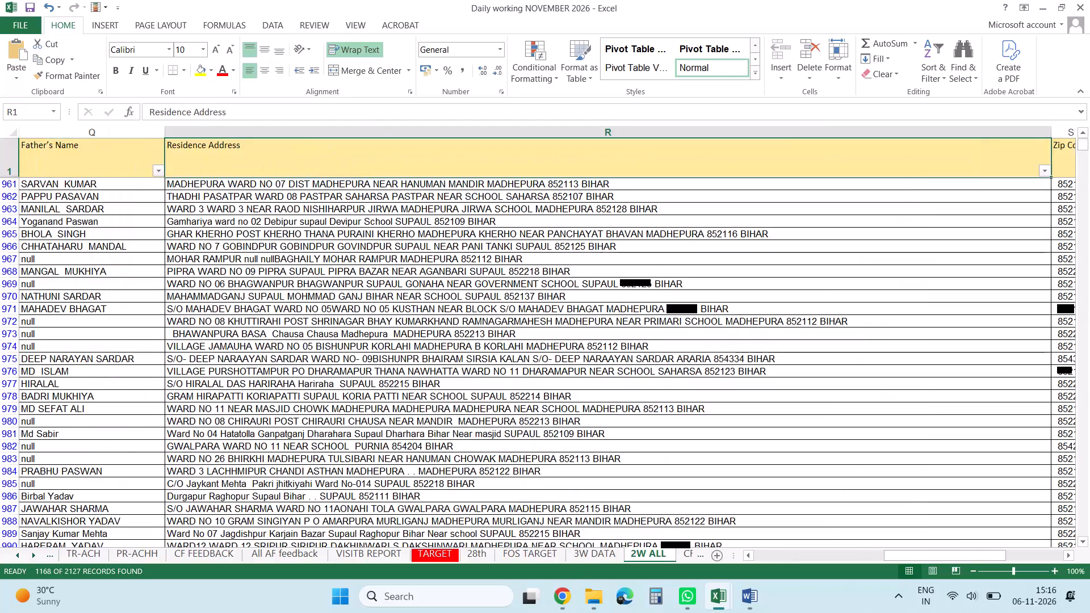
Review the 2W ALL column headings just past Residence Address and back to the Loan Number heading.
{"action": "key", "text": "Right"}
{"action": "key", "text": "Right"}
{"action": "key", "text": "Left"}
{"action": "key", "text": "Left"}
{"action": "key", "text": "Left"}
{"action": "key", "text": "Left"}
{"action": "key", "text": "Left"}
{"action": "key", "text": "Left"}
{"action": "key", "text": "Left"}
{"action": "key", "text": "Left"}
{"action": "key", "text": "Left"}
{"action": "key", "text": "Left"}
{"action": "key", "text": "Left"}
{"action": "key", "text": "Left"}
{"action": "key", "text": "Left"}
{"action": "key", "text": "Left"}
{"action": "key", "text": "Left"}
{"action": "key", "text": "Left"}
{"action": "key", "text": "Left"}
{"action": "key", "text": "Left"}
{"action": "key", "text": "Left"}
{"action": "key", "text": "Left"}
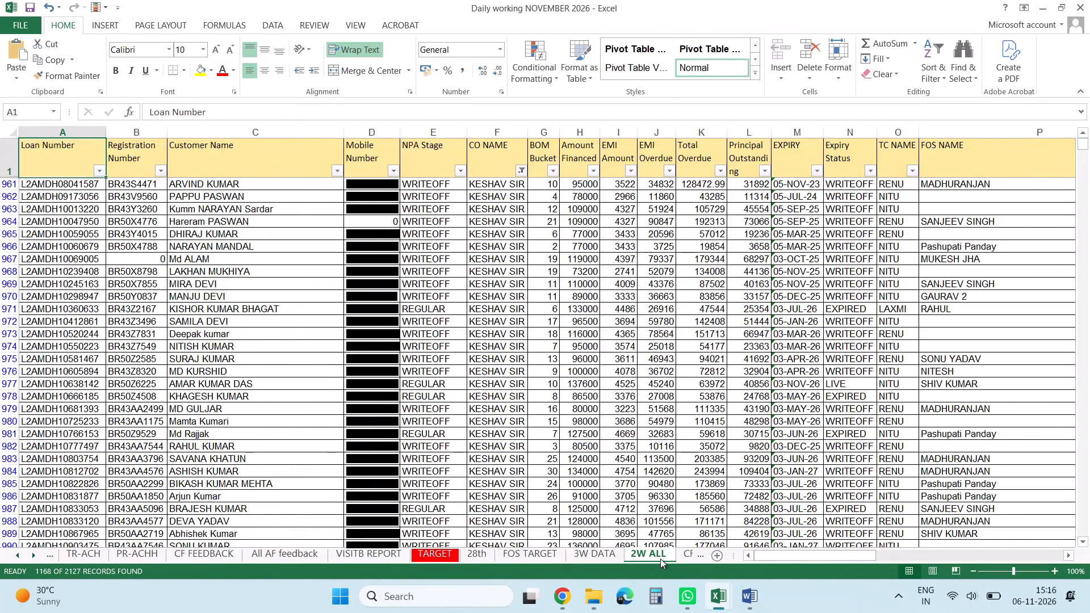
Switch to the 3W DATA sheet and examine its column headings from EMI Overdue Amount across past EXPIRY.
{"action": "left_click", "coordinate": [690, 556]}
{"action": "left_click", "coordinate": [690, 556]}
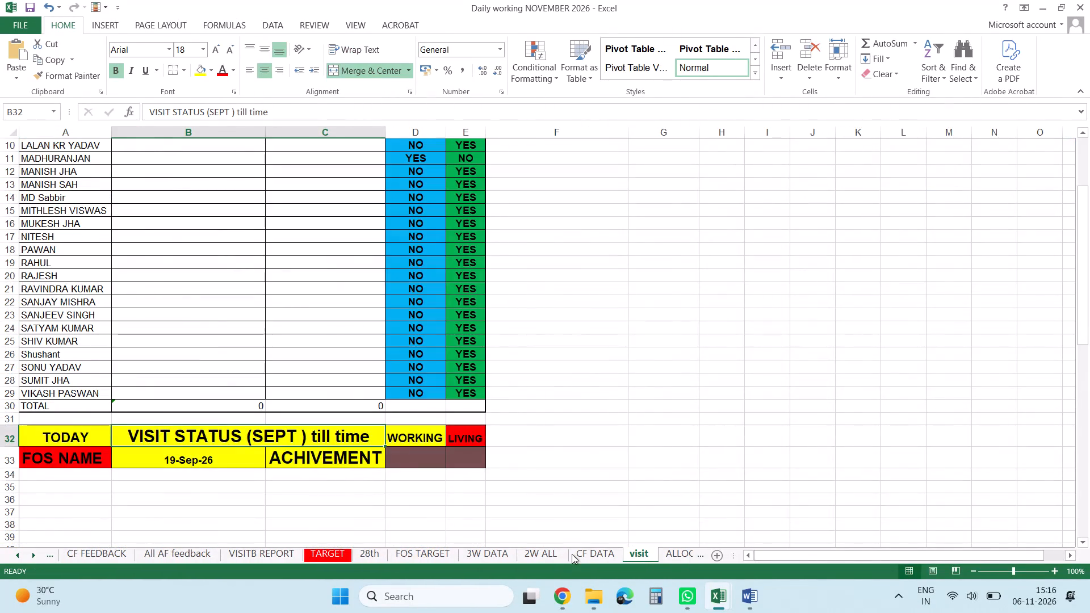
{"action": "left_click", "coordinate": [484, 552]}
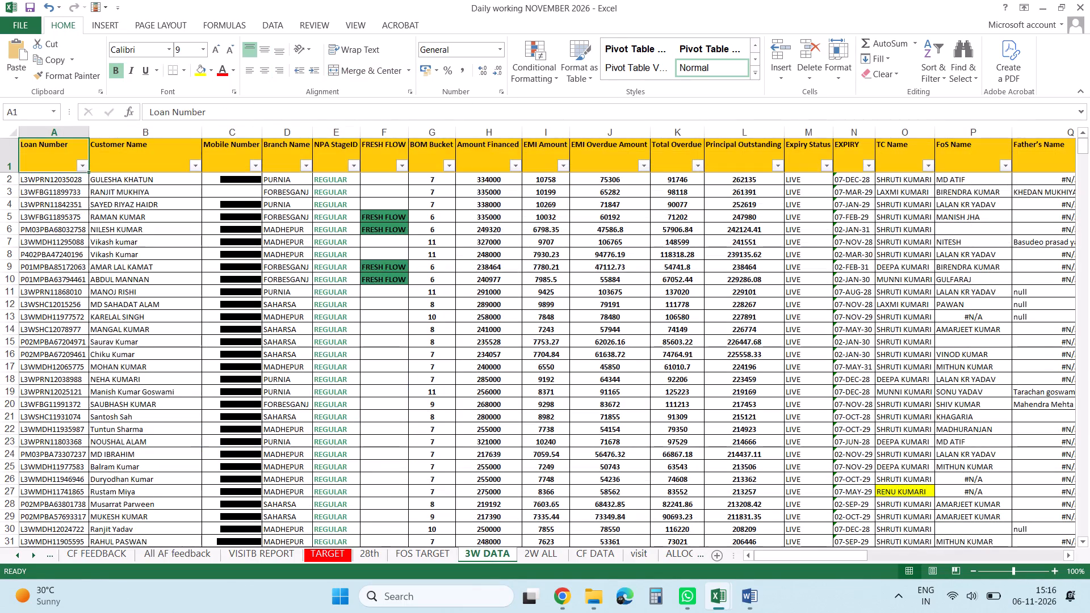
{"action": "left_click", "coordinate": [584, 157]}
{"action": "key", "text": "Right"}
{"action": "key", "text": "Right"}
{"action": "key", "text": "Right"}
{"action": "key", "text": "Right"}
{"action": "key", "text": "Right"}
{"action": "key", "text": "Right"}
{"action": "key", "text": "Right"}
{"action": "key", "text": "Right"}
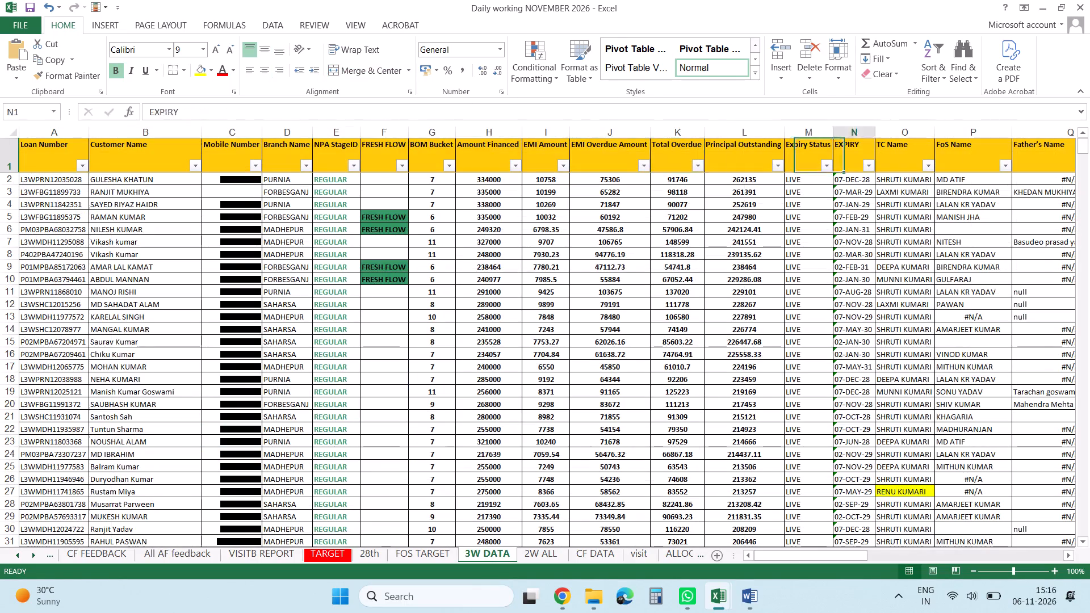
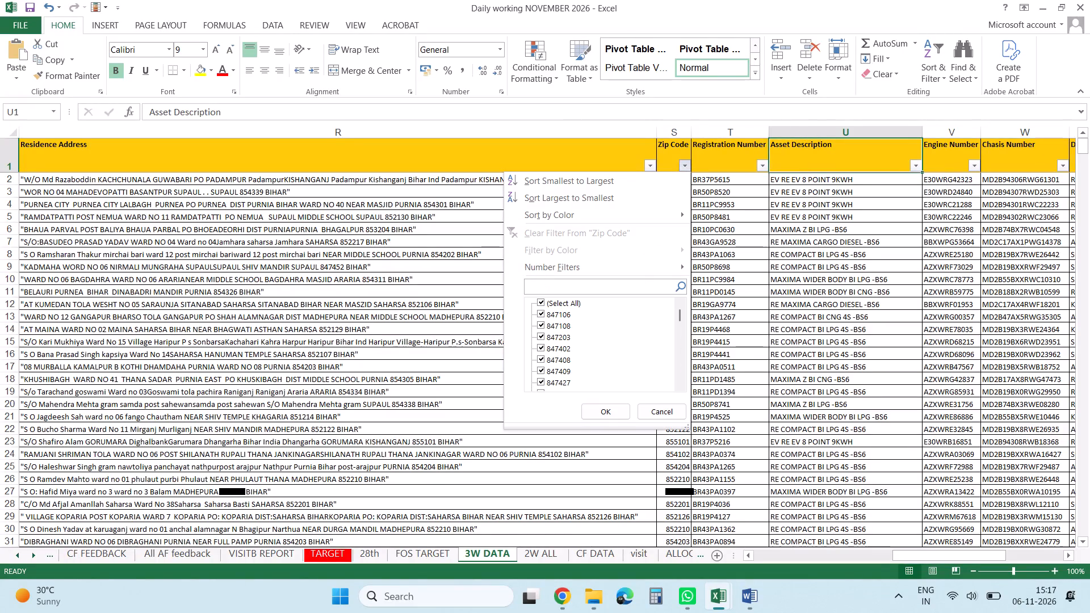
Filter the Zip Code column of the 3W DATA sheet to 854301.
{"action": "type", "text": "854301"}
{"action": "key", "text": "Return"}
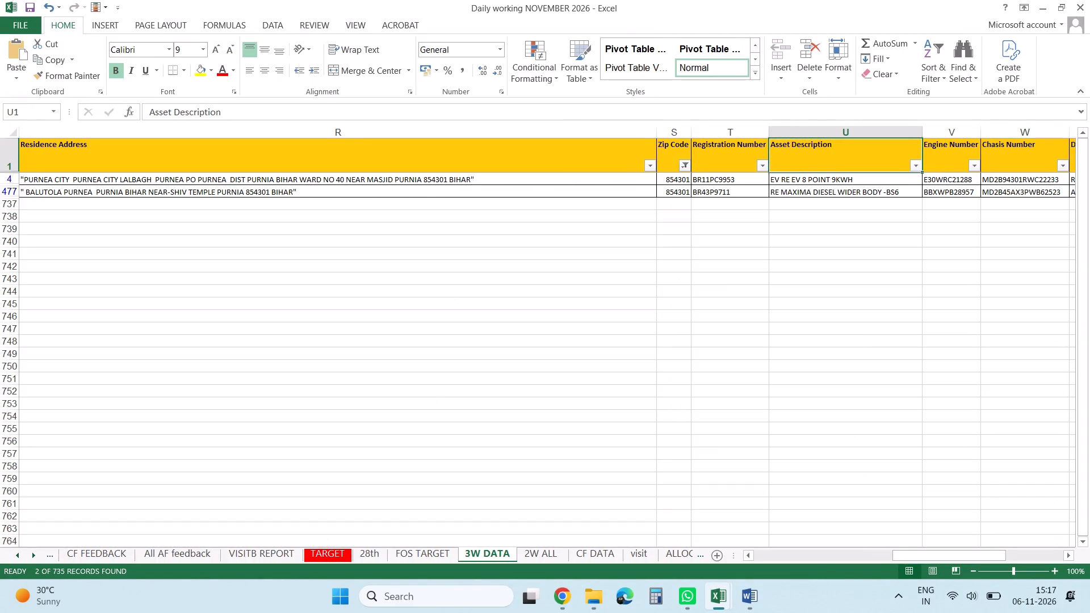
Examine the first filtered 3W DATA record from Registration Number back to EMI Overdue Amount, and forward again to FoS Name.
{"action": "left_click", "coordinate": [748, 178]}
{"action": "key", "text": "Left"}
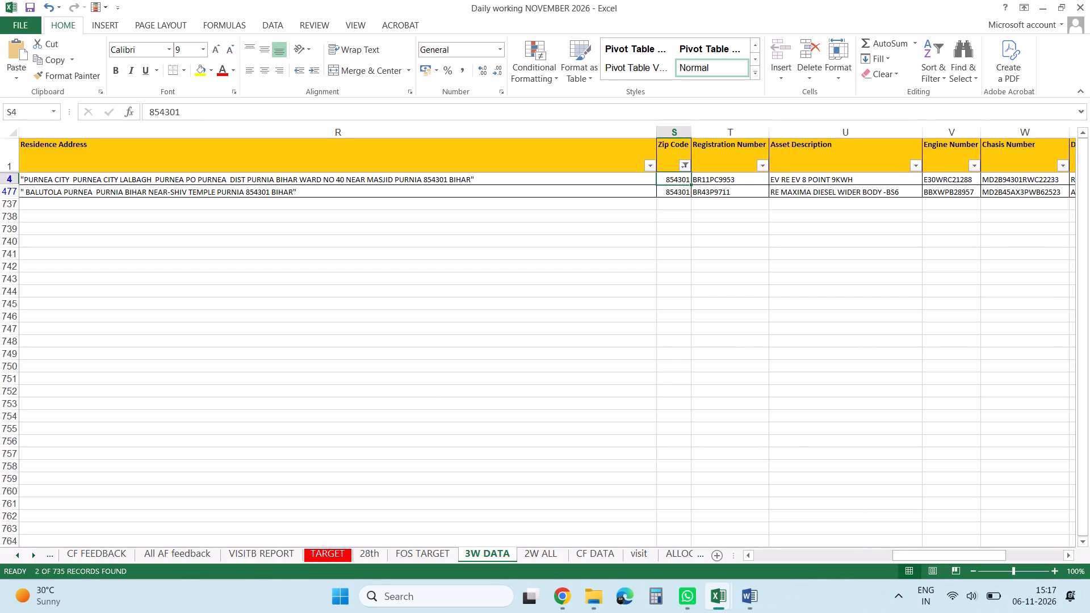
{"action": "key", "text": "Left"}
{"action": "key", "text": "Left"}
{"action": "key", "text": "Left"}
{"action": "key", "text": "Left"}
{"action": "key", "text": "Left"}
{"action": "key", "text": "Left"}
{"action": "key", "text": "Left"}
{"action": "key", "text": "Left"}
{"action": "key", "text": "Left"}
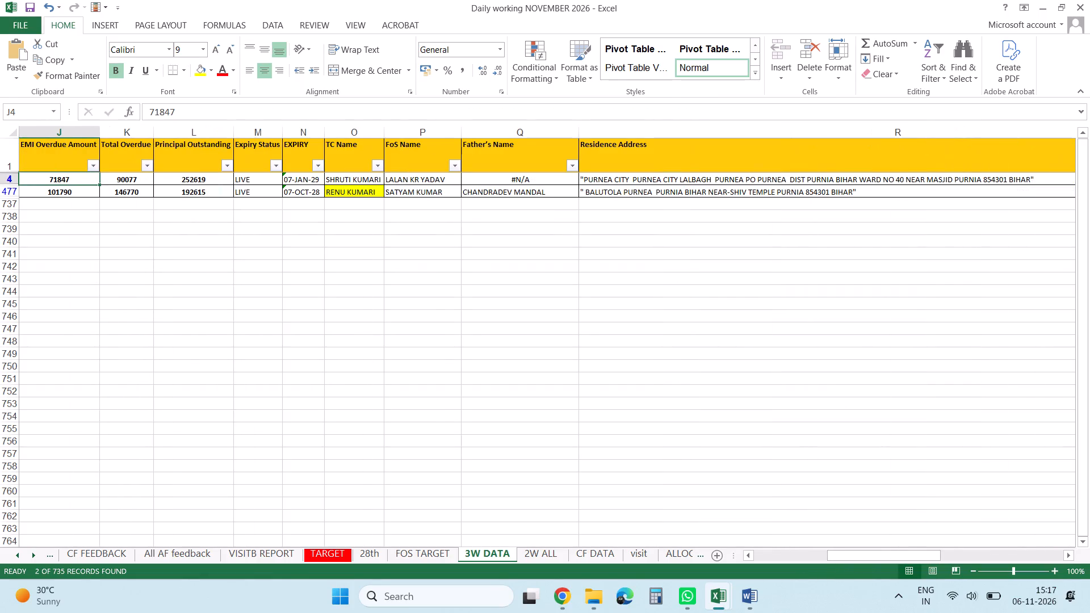
{"action": "key", "text": "Right"}
{"action": "key", "text": "Right"}
{"action": "key", "text": "Right"}
{"action": "key", "text": "Right"}
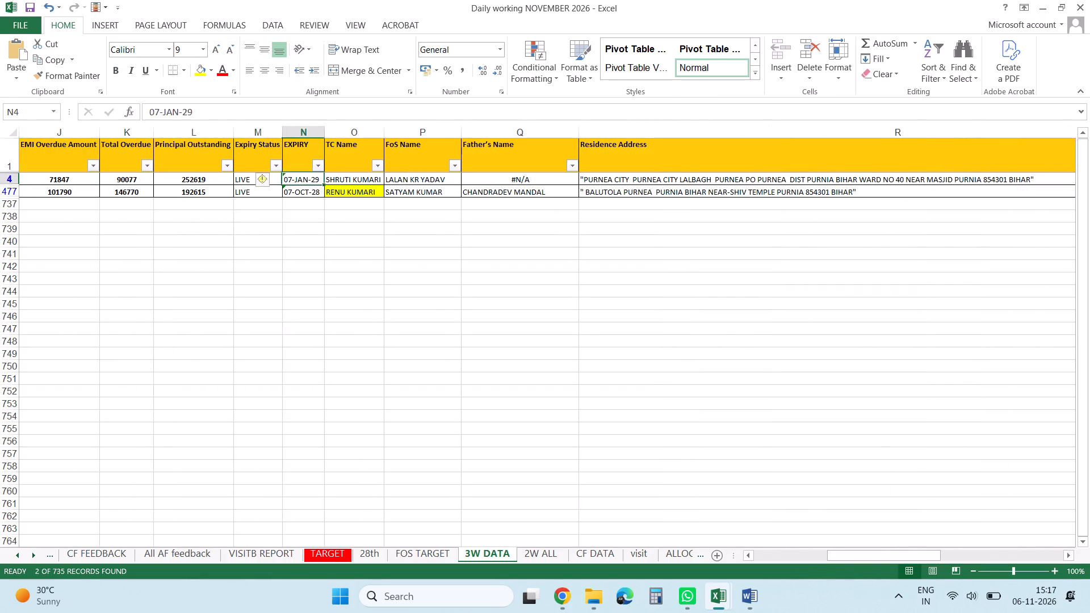
{"action": "key", "text": "Right"}
{"action": "key", "text": "Right"}
Go back along the first filtered record to its Loan Number, checking the loan amounts and customer details.
{"action": "key", "text": "Left"}
{"action": "key", "text": "Left"}
{"action": "key", "text": "Left"}
{"action": "key", "text": "Left"}
{"action": "key", "text": "Left"}
{"action": "key", "text": "Left"}
{"action": "key", "text": "Left"}
{"action": "key", "text": "Left"}
{"action": "key", "text": "Left"}
{"action": "key", "text": "Left"}
{"action": "key", "text": "Left"}
{"action": "key", "text": "Left"}
{"action": "key", "text": "Left"}
{"action": "key", "text": "Left"}
{"action": "key", "text": "Left"}
{"action": "key", "text": "Left"}
{"action": "key", "text": "Left"}
{"action": "key", "text": "Left"}
{"action": "key", "text": "Left"}
{"action": "key", "text": "Left"}
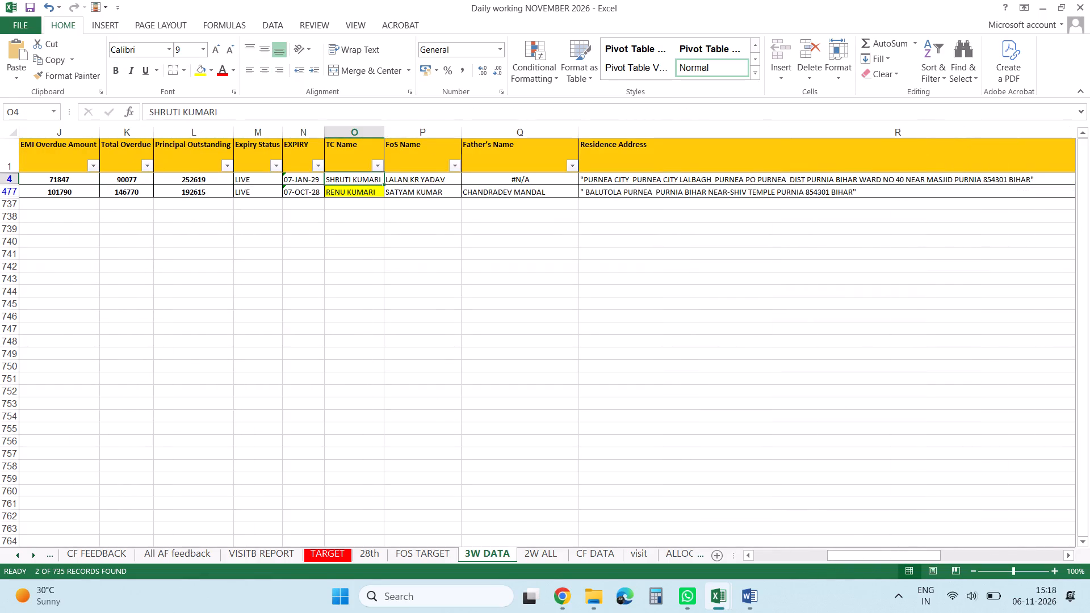
Read the first filtered record from Loan Number across the EMI, overdue and expiry columns to FoS Name.
{"action": "key", "text": "Right"}
{"action": "key", "text": "Right"}
{"action": "key", "text": "Right"}
{"action": "key", "text": "Right"}
{"action": "key", "text": "Right"}
{"action": "key", "text": "Right"}
{"action": "key", "text": "Right"}
{"action": "key", "text": "Right"}
{"action": "key", "text": "Right"}
{"action": "key", "text": "Right"}
{"action": "key", "text": "Right"}
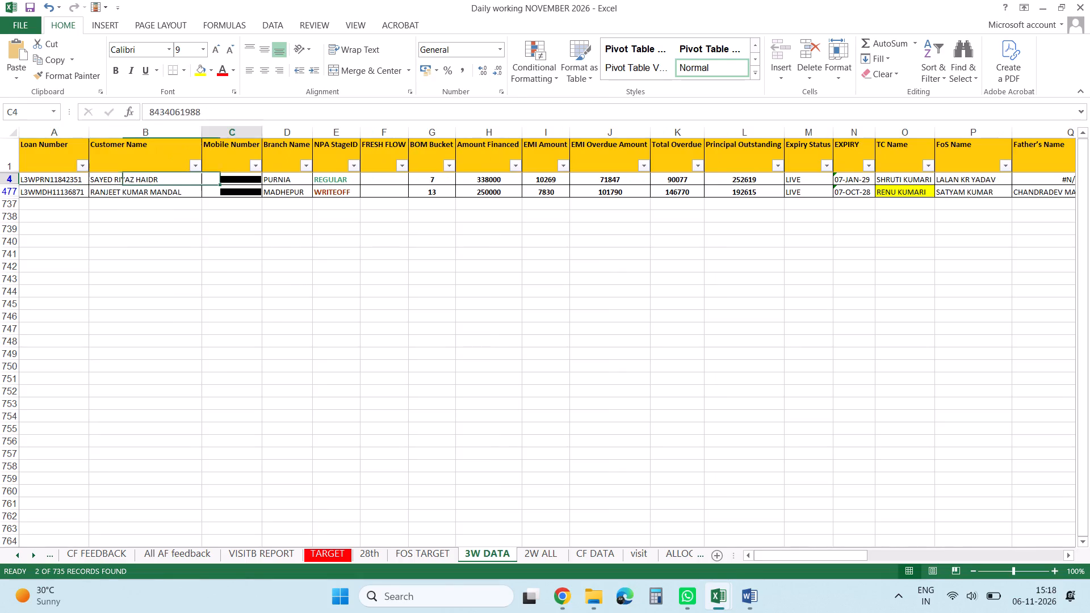
{"action": "key", "text": "Right"}
{"action": "key", "text": "Right"}
{"action": "key", "text": "Right"}
{"action": "key", "text": "Right"}
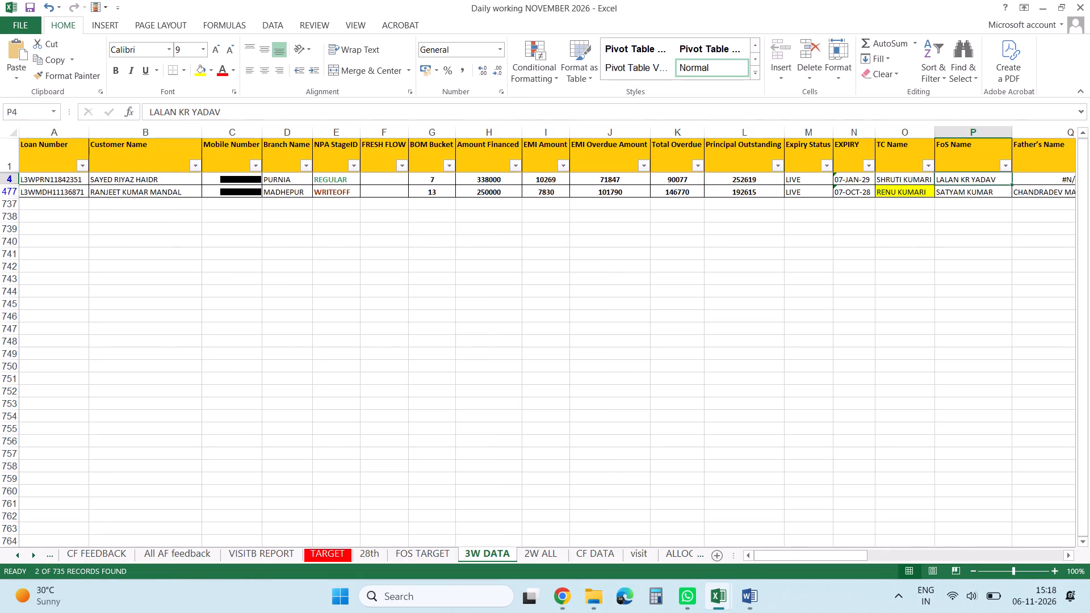
Review the first filtered record from FoS Name back to its Loan Number.
{"action": "key", "text": "Left"}
{"action": "key", "text": "Left"}
{"action": "key", "text": "Left"}
{"action": "key", "text": "Left"}
{"action": "key", "text": "Left"}
{"action": "key", "text": "Left"}
{"action": "key", "text": "Left"}
{"action": "key", "text": "Left"}
{"action": "key", "text": "Left"}
{"action": "key", "text": "Left"}
{"action": "key", "text": "Left"}
{"action": "key", "text": "Left"}
{"action": "key", "text": "Left"}
{"action": "key", "text": "Left"}
{"action": "key", "text": "Left"}
{"action": "key", "text": "Left"}
{"action": "key", "text": "Left"}
{"action": "key", "text": "Left"}
{"action": "key", "text": "Left"}
{"action": "key", "text": "Left"}
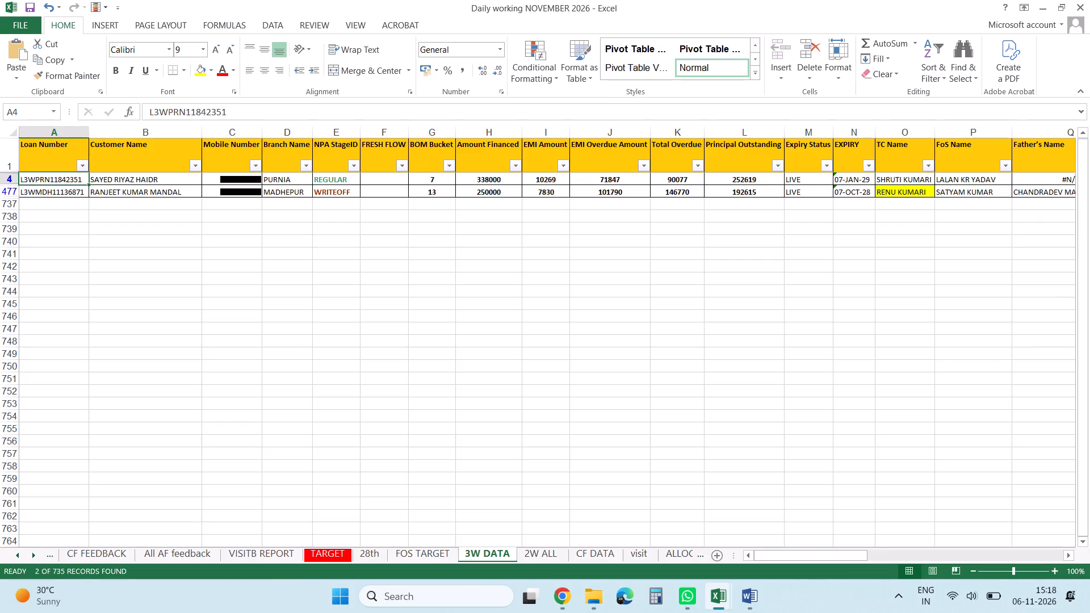
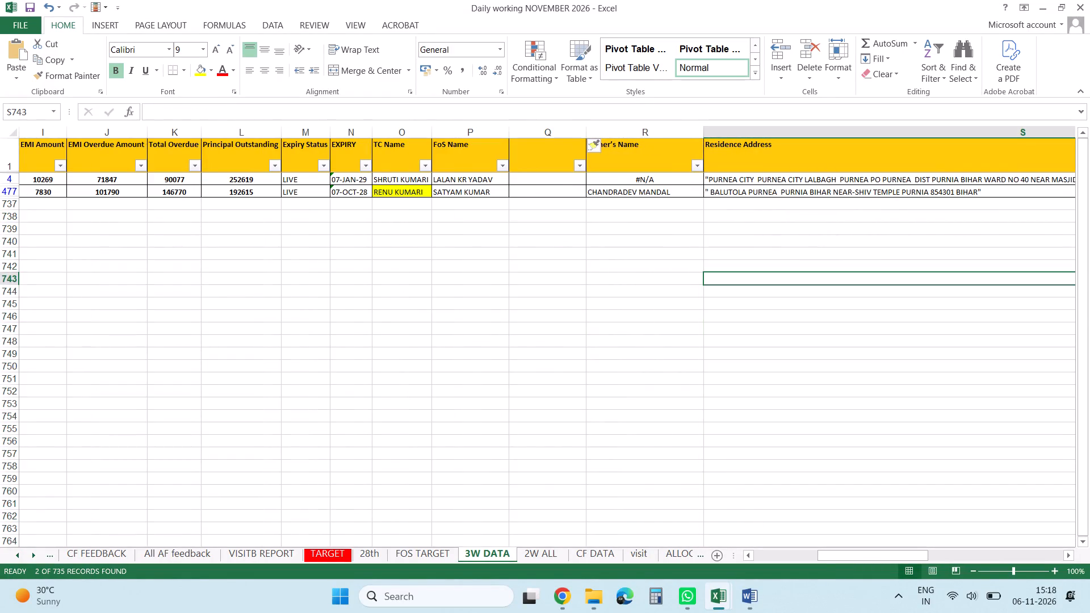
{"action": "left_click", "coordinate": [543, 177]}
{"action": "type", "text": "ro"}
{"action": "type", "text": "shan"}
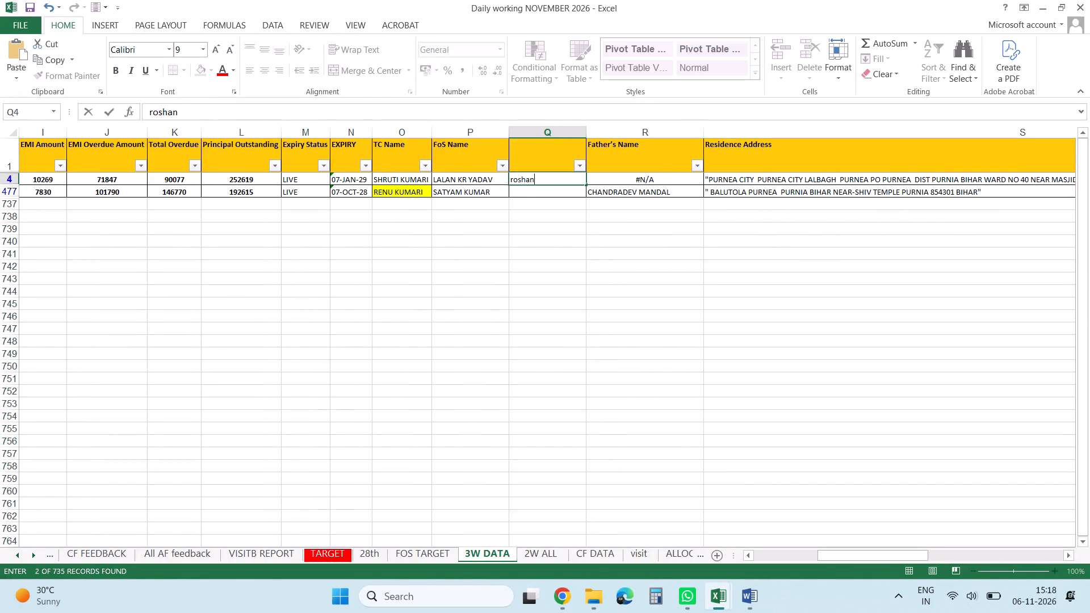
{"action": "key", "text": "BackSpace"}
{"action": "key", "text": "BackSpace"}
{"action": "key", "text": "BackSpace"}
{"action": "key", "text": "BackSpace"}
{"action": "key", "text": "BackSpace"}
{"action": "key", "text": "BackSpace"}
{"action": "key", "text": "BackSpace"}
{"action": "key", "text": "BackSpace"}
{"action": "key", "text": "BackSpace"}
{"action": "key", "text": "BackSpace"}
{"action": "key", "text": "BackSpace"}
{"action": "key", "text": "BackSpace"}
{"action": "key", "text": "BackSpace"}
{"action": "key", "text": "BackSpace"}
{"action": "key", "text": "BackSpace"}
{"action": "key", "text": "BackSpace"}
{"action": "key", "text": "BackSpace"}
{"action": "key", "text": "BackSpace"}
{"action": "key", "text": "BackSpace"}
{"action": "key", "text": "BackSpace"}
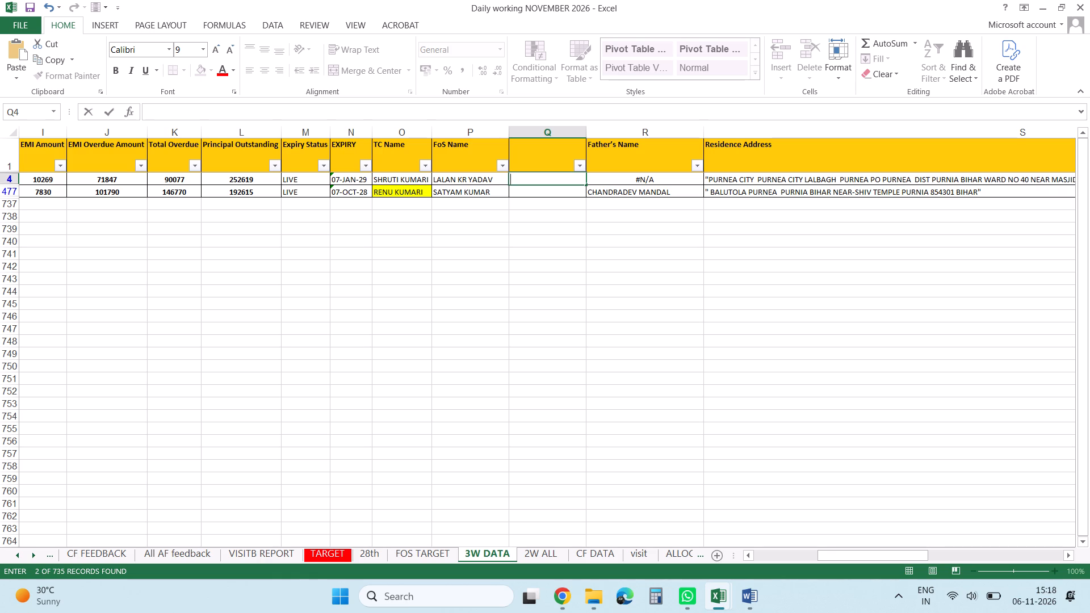
Enter Roshan's full name in capitals for both filtered 3W DATA records, in the unlabelled column between FoS Name and Father's Name.
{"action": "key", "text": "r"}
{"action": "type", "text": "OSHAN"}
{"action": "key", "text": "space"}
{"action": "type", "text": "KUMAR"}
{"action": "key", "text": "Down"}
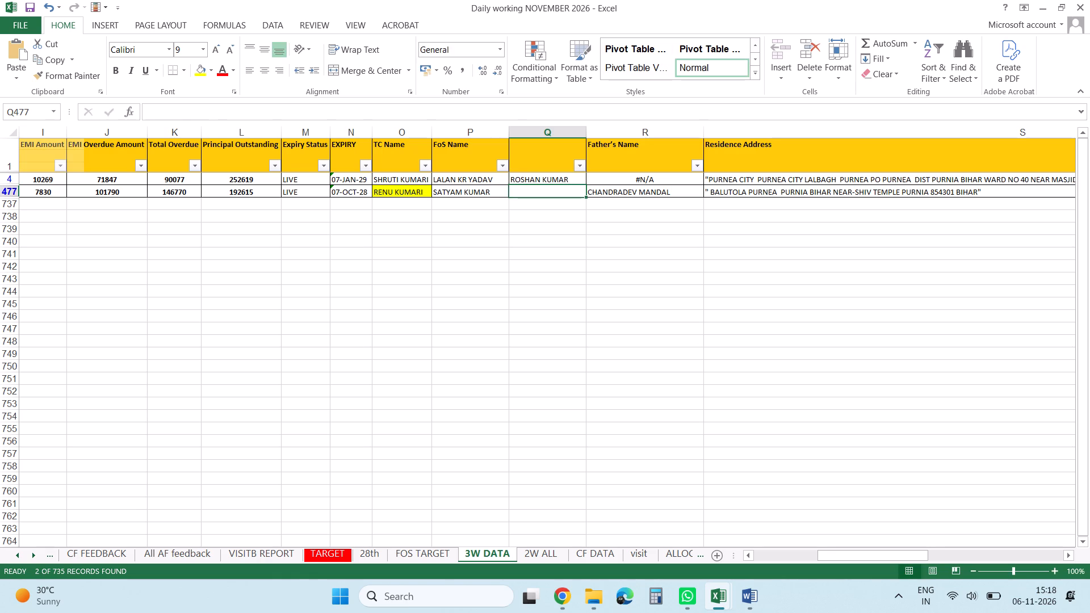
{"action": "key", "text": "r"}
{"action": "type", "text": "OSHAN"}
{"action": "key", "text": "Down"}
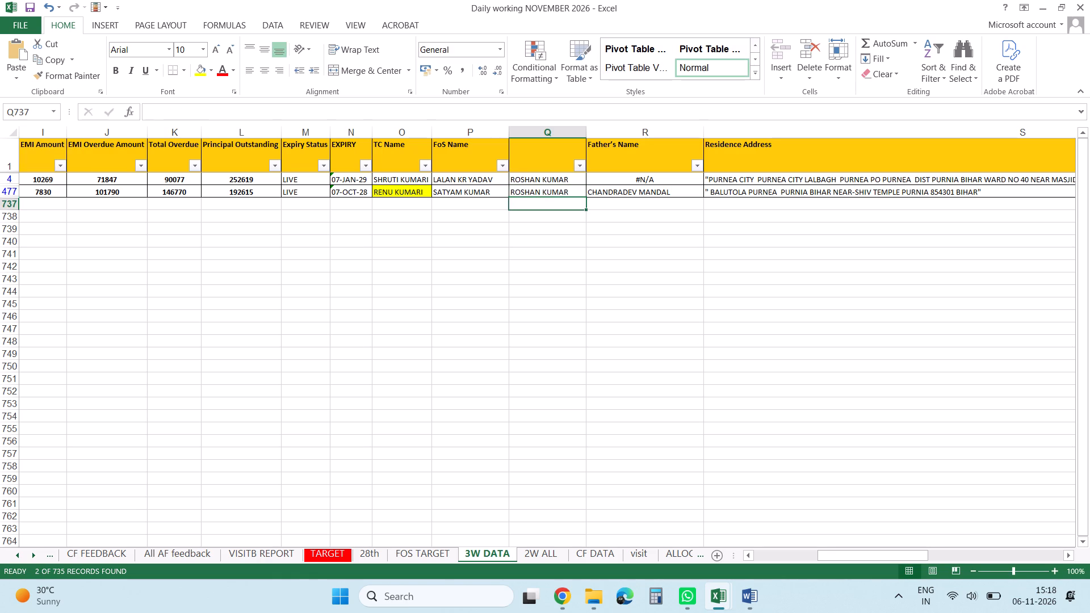
Search the 3W DATA sheet's Zip Code filter for 854302, and close the filter without applying it.
{"action": "left_click", "coordinate": [796, 155]}
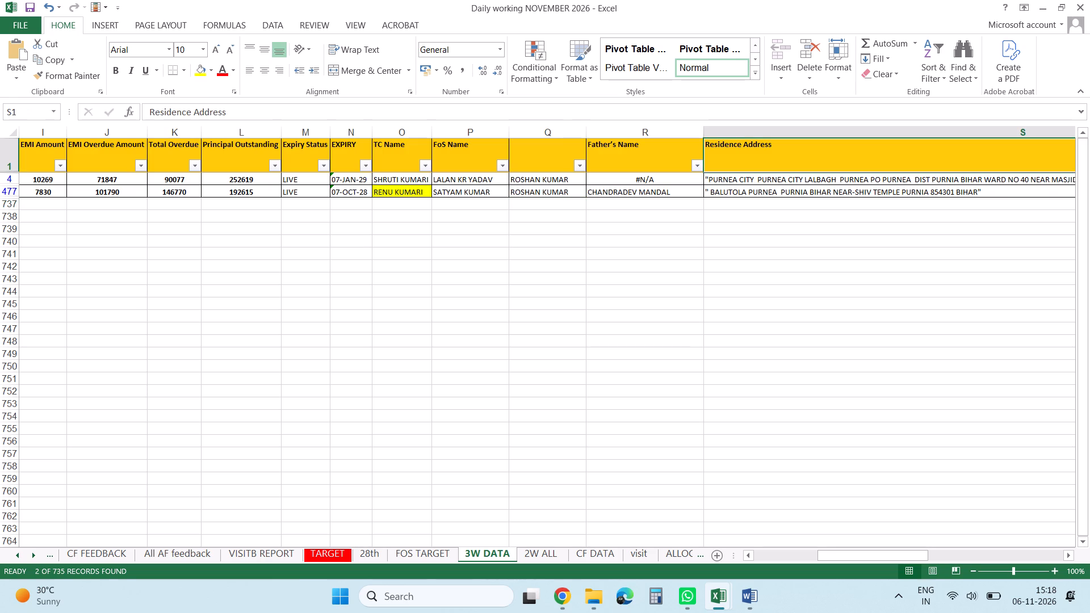
{"action": "key", "text": "Right"}
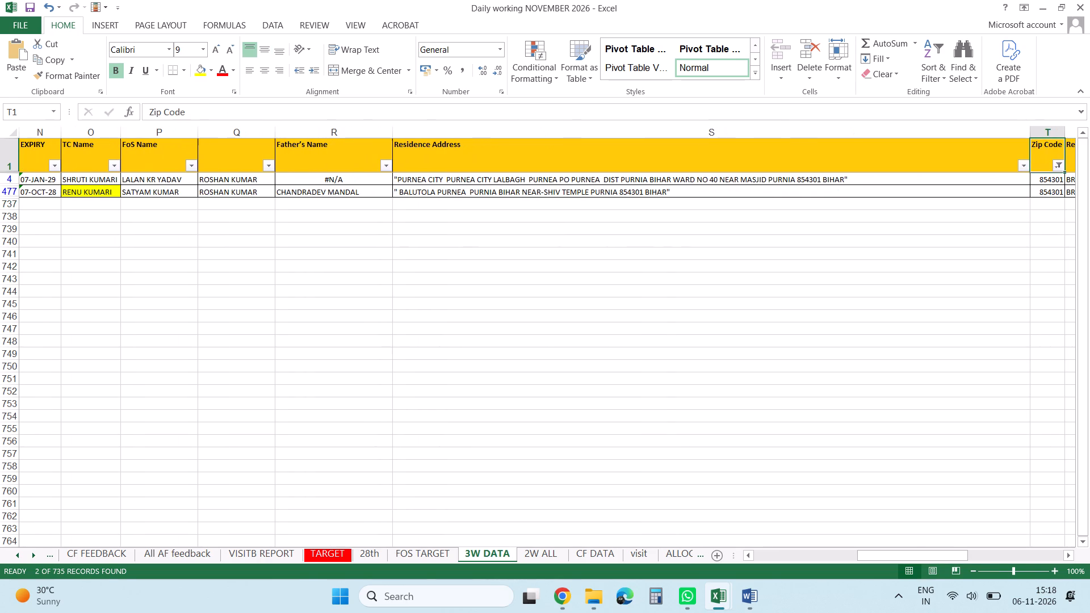
{"action": "left_click", "coordinate": [1057, 166]}
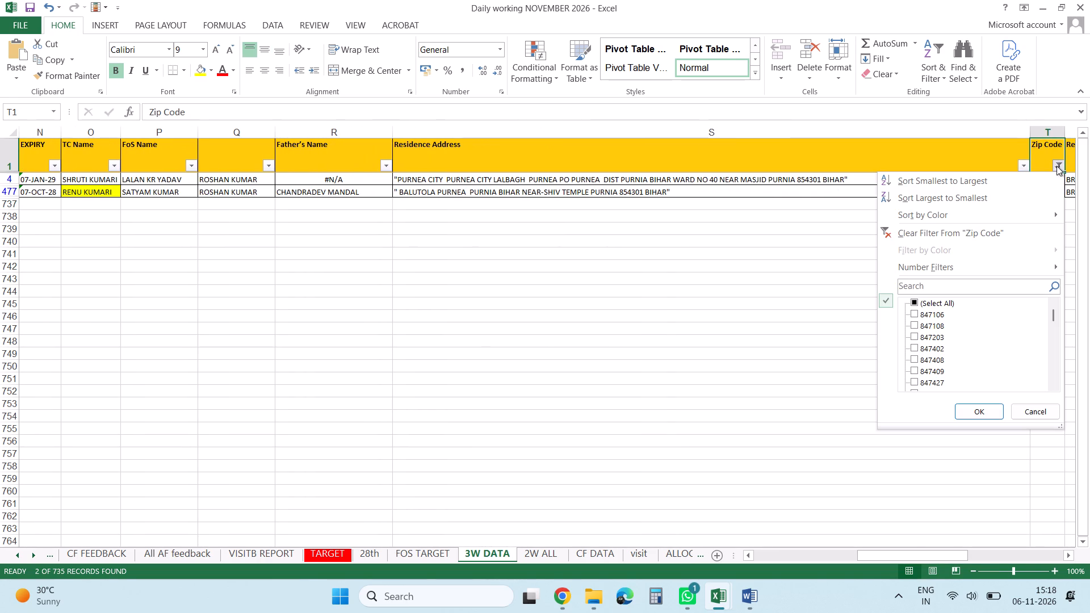
{"action": "left_click", "coordinate": [978, 287]}
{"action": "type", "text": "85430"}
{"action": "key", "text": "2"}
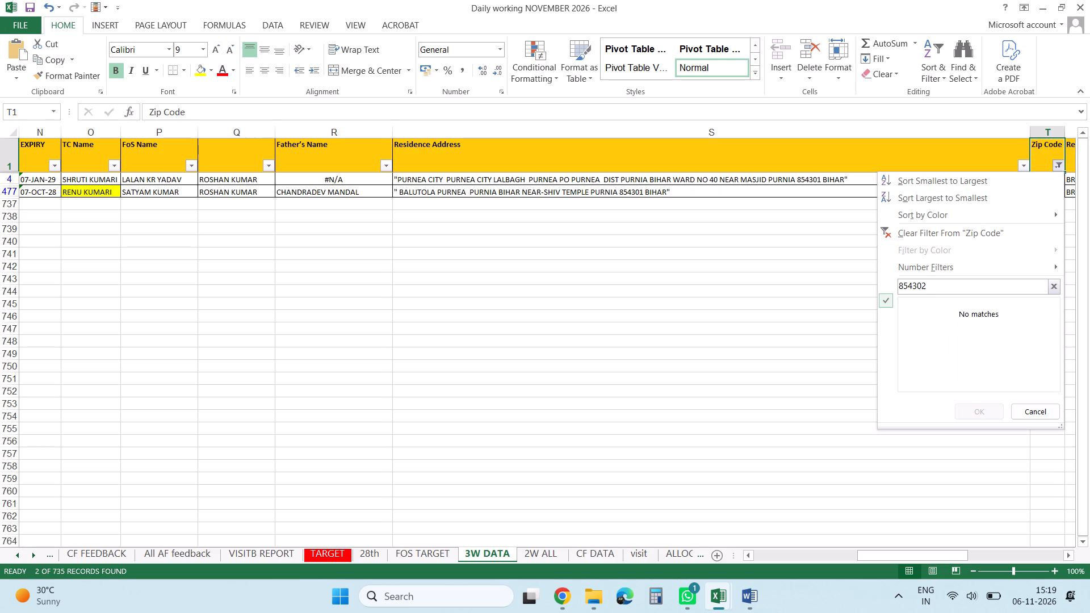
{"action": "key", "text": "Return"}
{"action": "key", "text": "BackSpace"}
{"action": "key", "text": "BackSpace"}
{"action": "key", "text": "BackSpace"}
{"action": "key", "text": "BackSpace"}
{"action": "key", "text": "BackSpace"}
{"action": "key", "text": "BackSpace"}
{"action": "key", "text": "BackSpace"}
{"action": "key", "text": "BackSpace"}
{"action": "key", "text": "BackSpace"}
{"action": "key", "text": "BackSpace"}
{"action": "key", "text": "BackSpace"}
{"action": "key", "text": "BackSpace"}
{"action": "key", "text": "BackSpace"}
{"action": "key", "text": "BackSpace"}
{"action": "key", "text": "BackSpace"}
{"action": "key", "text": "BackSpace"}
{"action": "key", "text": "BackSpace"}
{"action": "left_click", "coordinate": [1032, 411]}
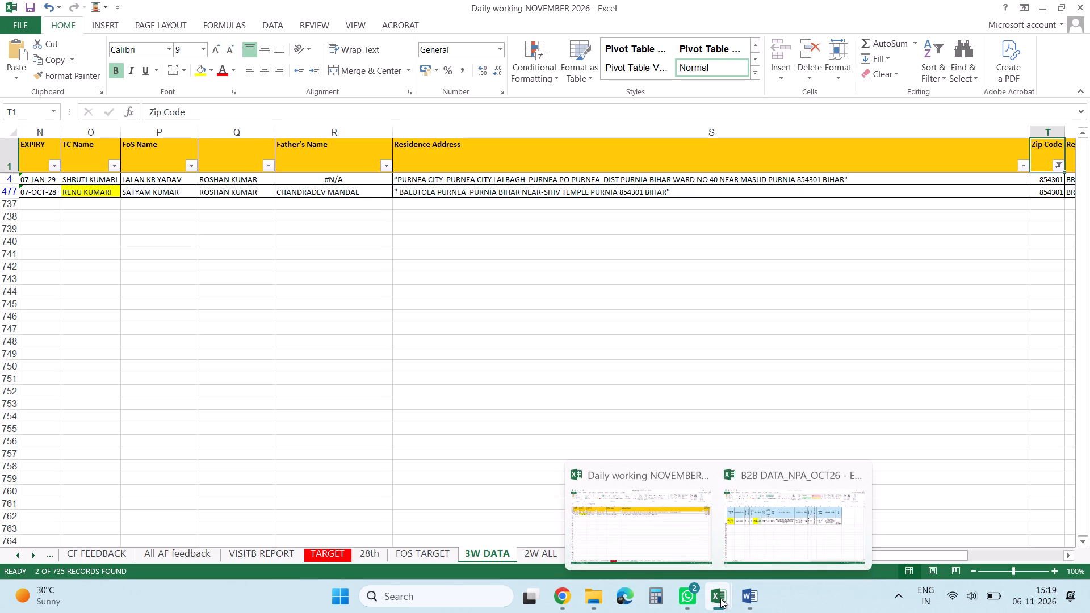
On the 2W ALL sheet, set the CO NAME filter to include all names.
{"action": "left_click", "coordinate": [676, 537]}
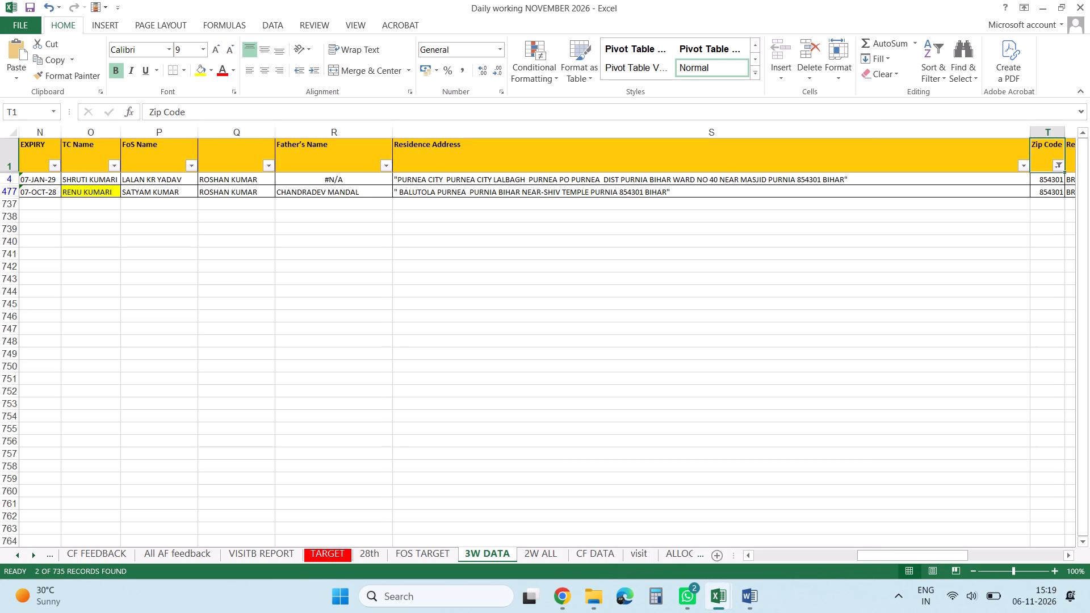
{"action": "left_click", "coordinate": [532, 555]}
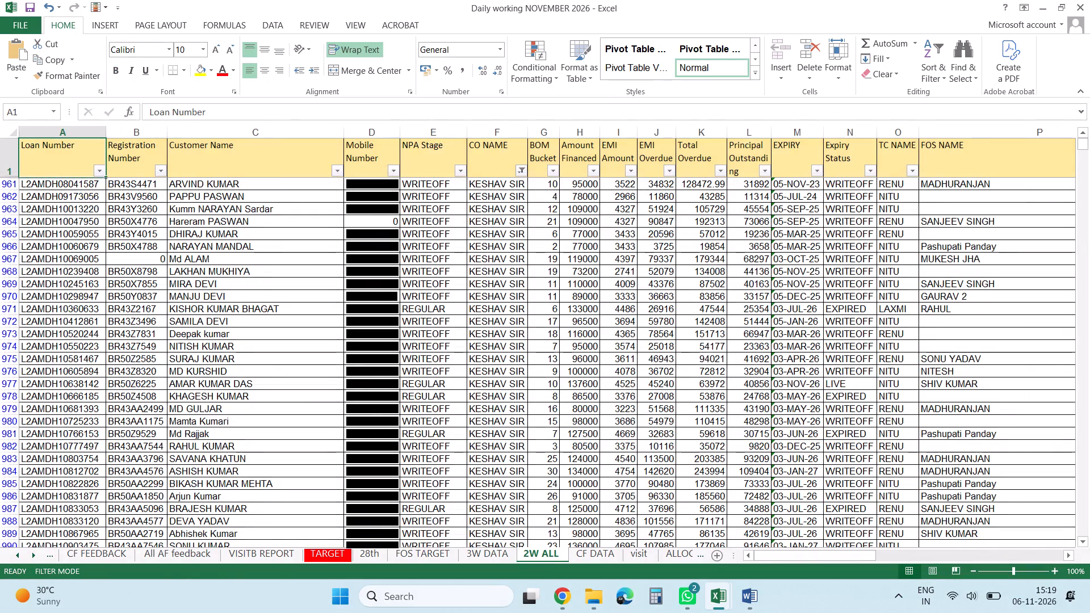
{"action": "left_click", "coordinate": [519, 173]}
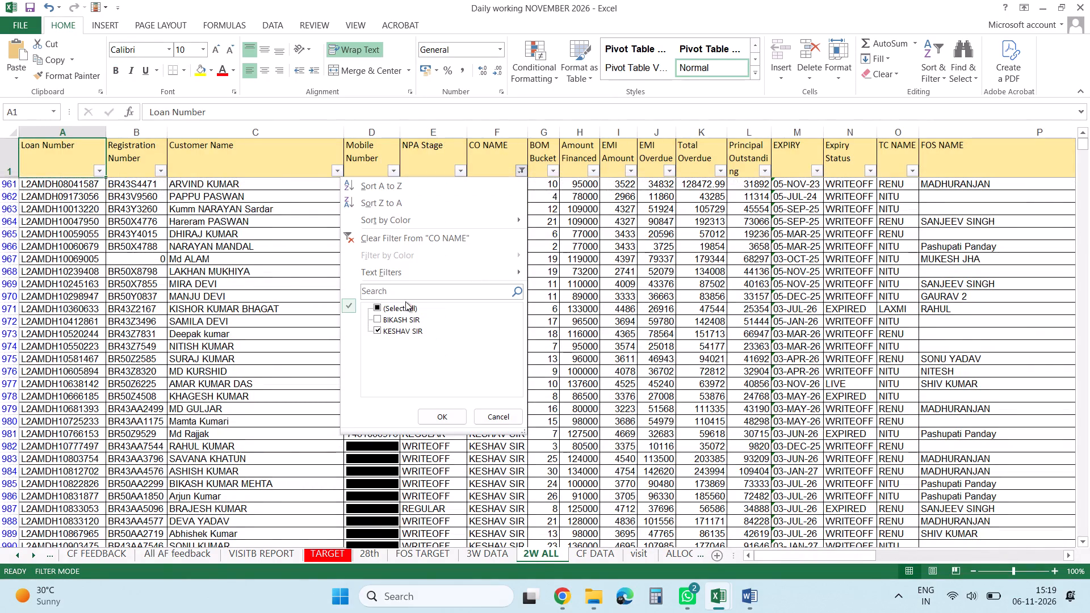
{"action": "left_click", "coordinate": [404, 310]}
{"action": "key", "text": "Return"}
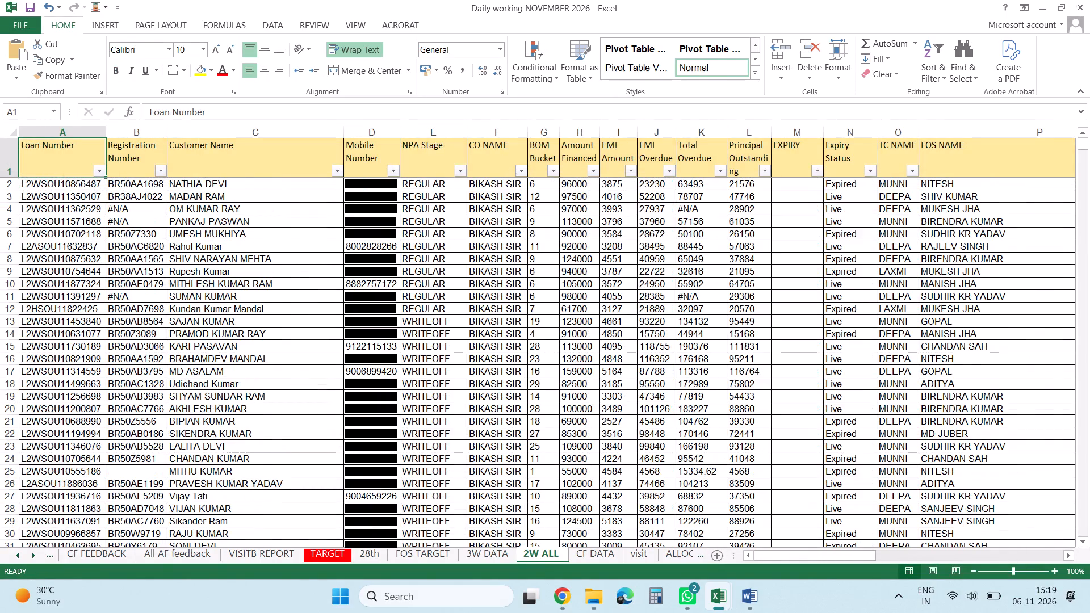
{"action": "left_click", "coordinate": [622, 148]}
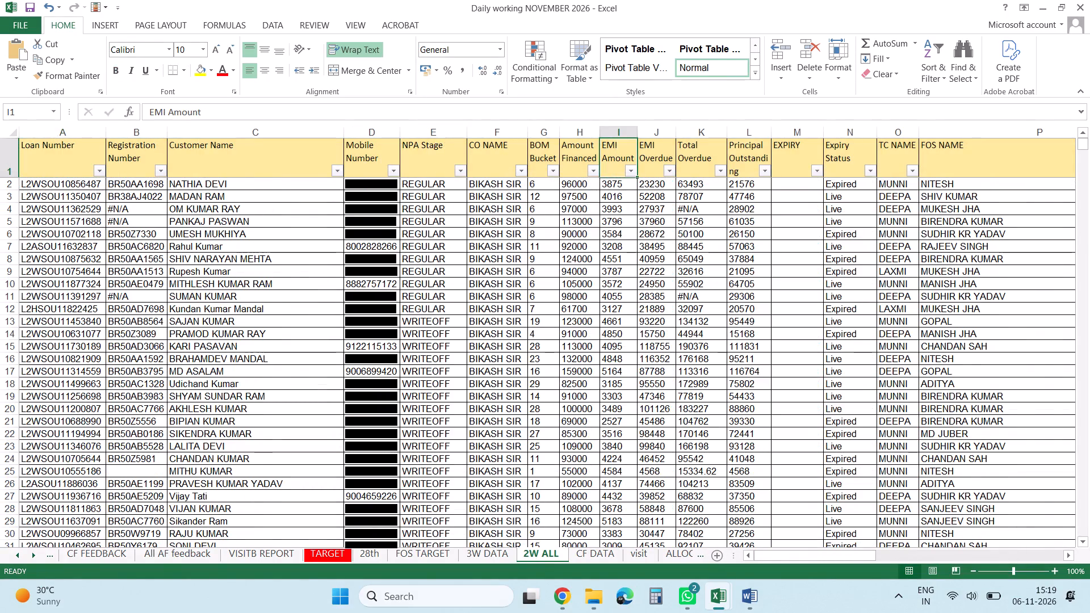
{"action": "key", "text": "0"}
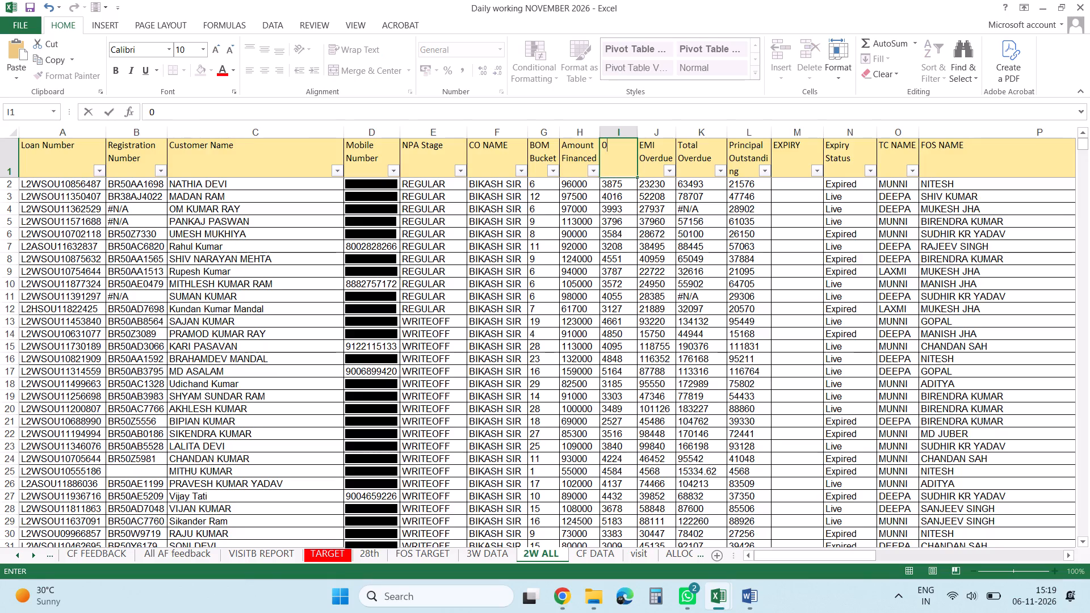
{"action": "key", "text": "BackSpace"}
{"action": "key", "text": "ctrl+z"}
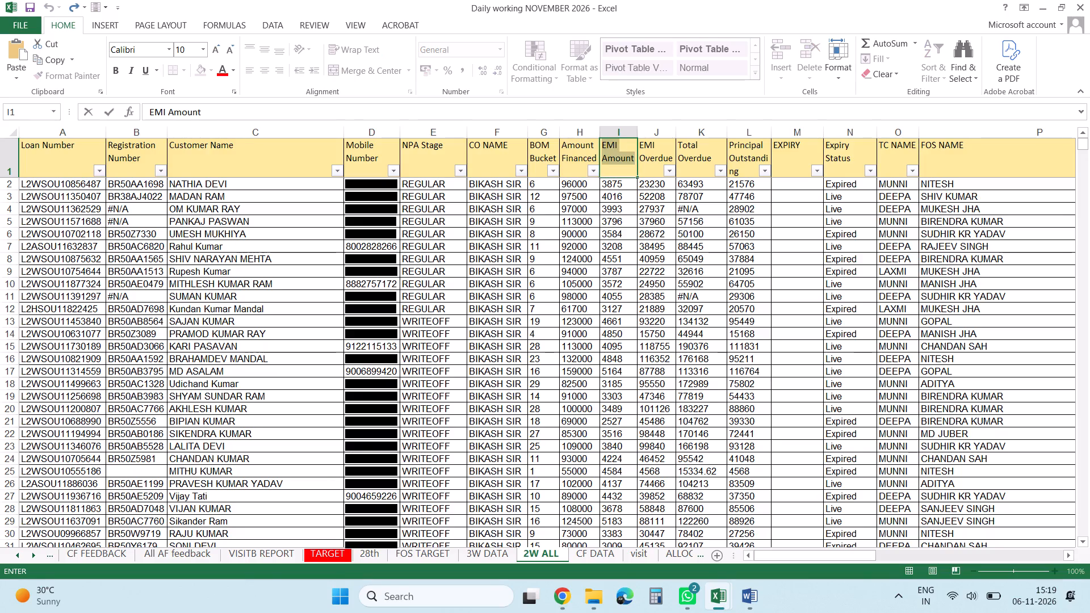
Filter the 2W ALL records by Zip Code 854301.
{"action": "key", "text": "Right"}
{"action": "key", "text": "Right"}
{"action": "key", "text": "Right"}
{"action": "key", "text": "Right"}
{"action": "key", "text": "Right"}
{"action": "key", "text": "Right"}
{"action": "key", "text": "Right"}
{"action": "key", "text": "Right"}
{"action": "key", "text": "Right"}
{"action": "key", "text": "Right"}
{"action": "key", "text": "Right"}
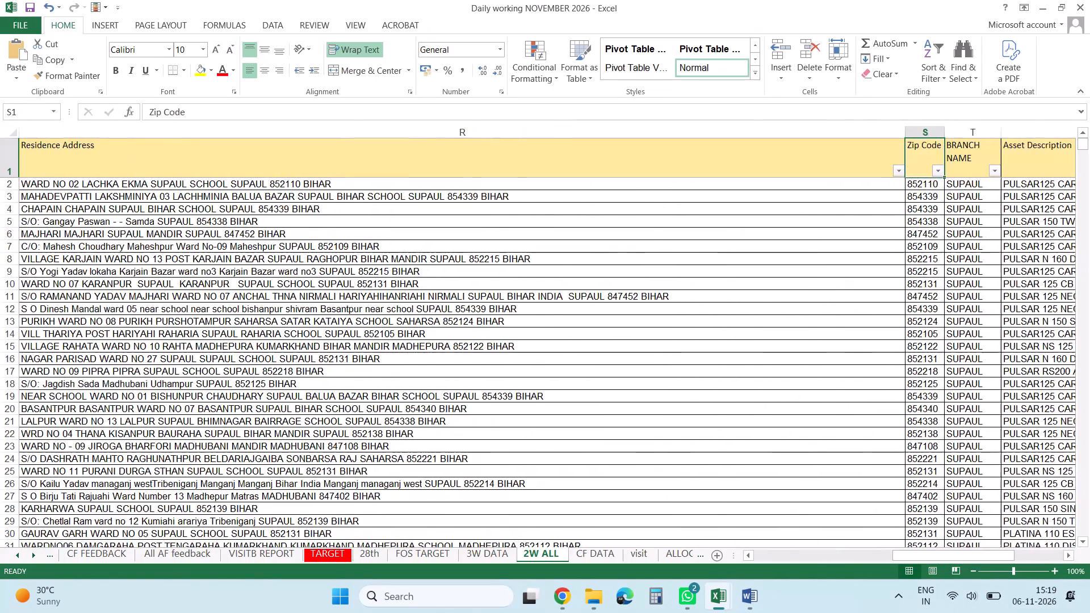
{"action": "left_click", "coordinate": [942, 172]}
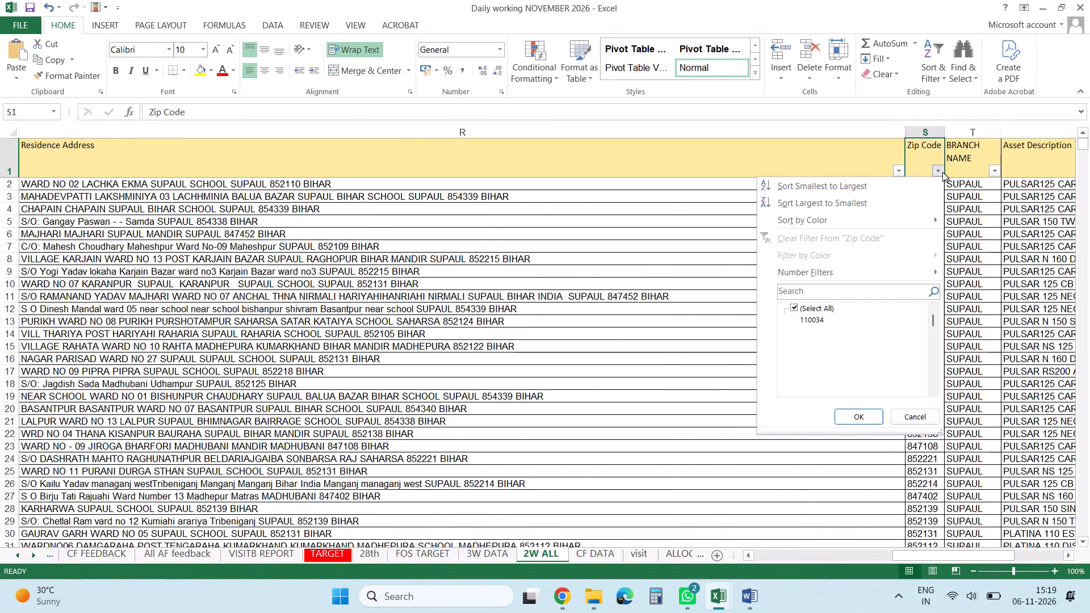
{"action": "left_click", "coordinate": [896, 291]}
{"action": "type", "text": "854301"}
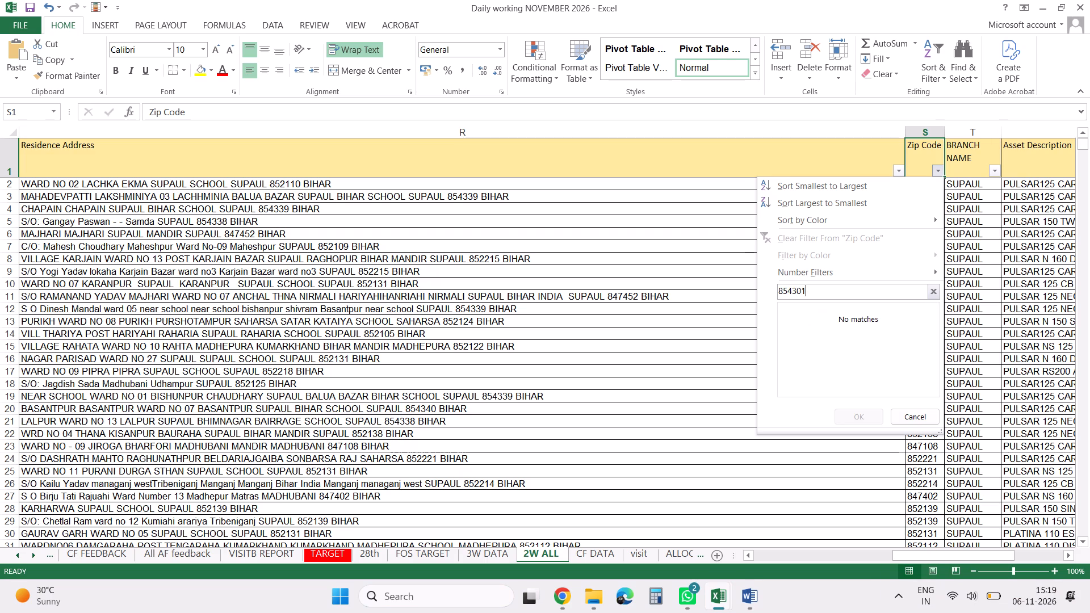
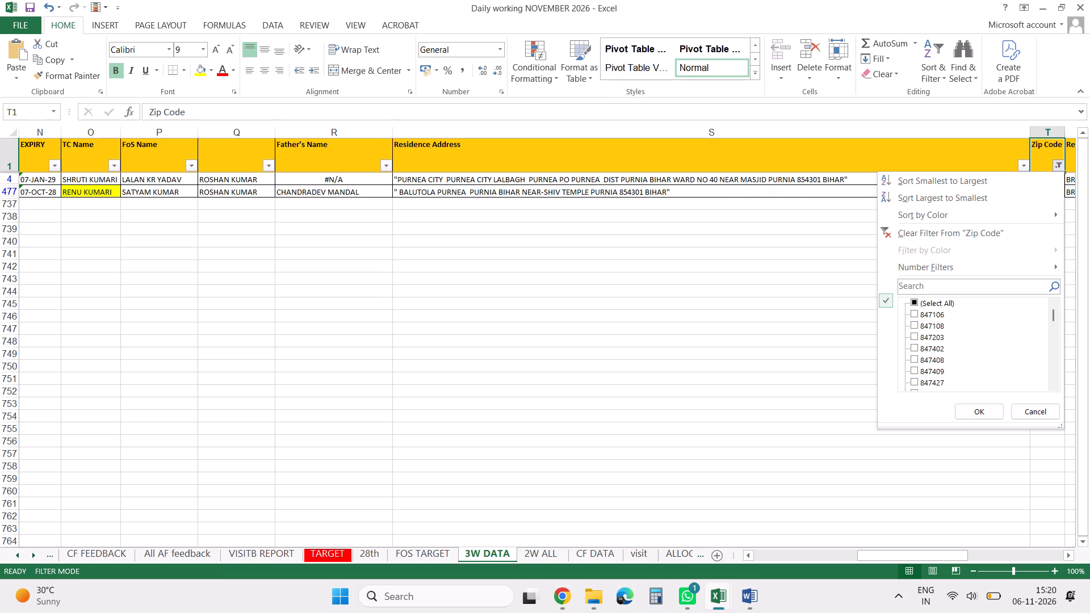
Close the Zip Code filter without changes, and review the first filtered 3W DATA record from Loan Number through Registration Number.
{"action": "left_click", "coordinate": [785, 251]}
{"action": "left_click", "coordinate": [785, 251]}
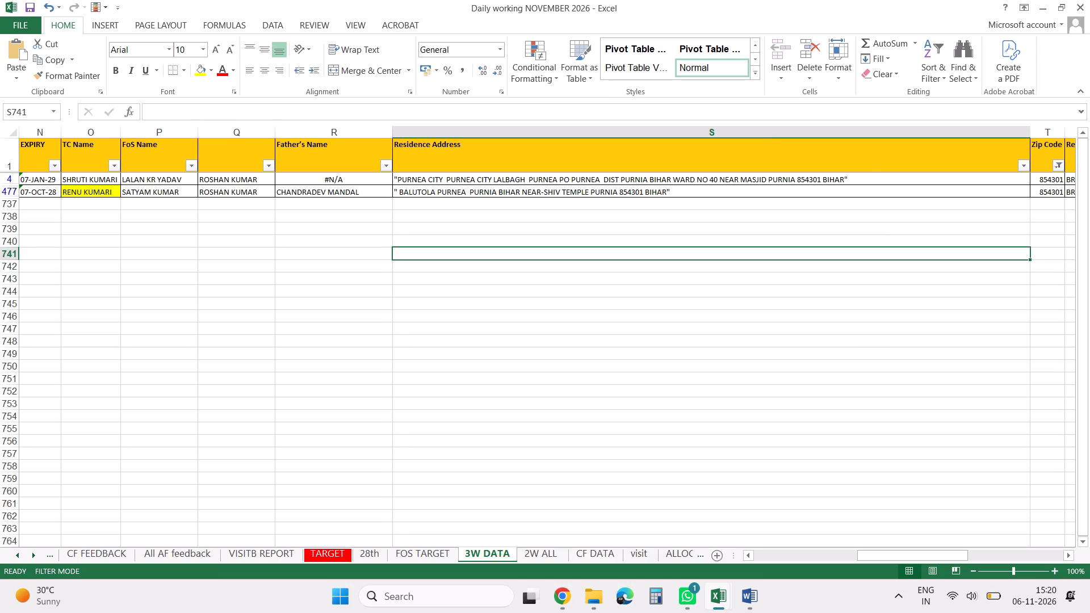
{"action": "left_click", "coordinate": [730, 178]}
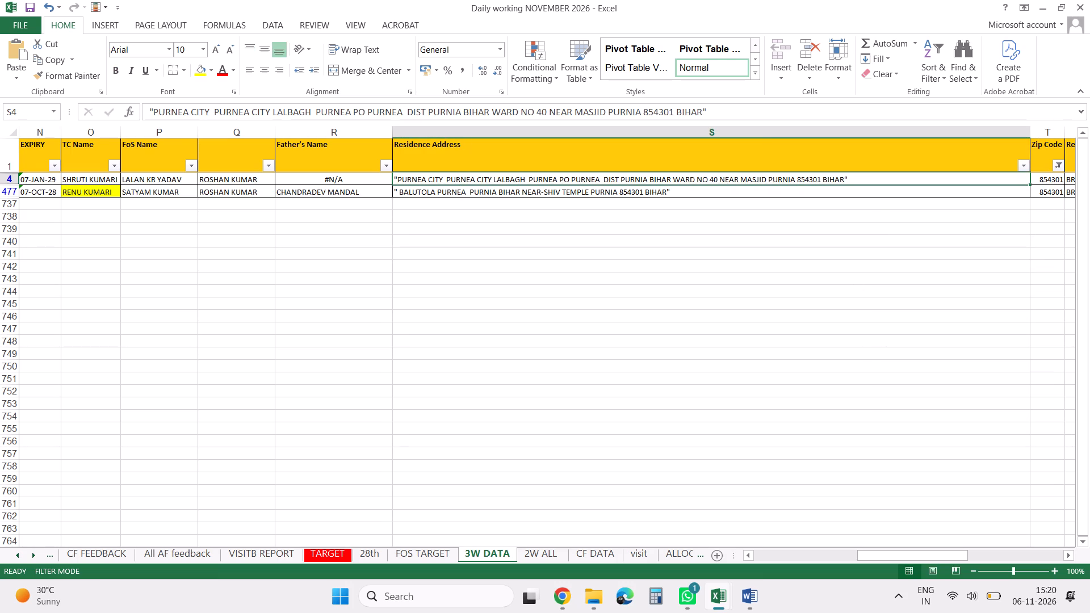
{"action": "key", "text": "Left"}
{"action": "key", "text": "Left"}
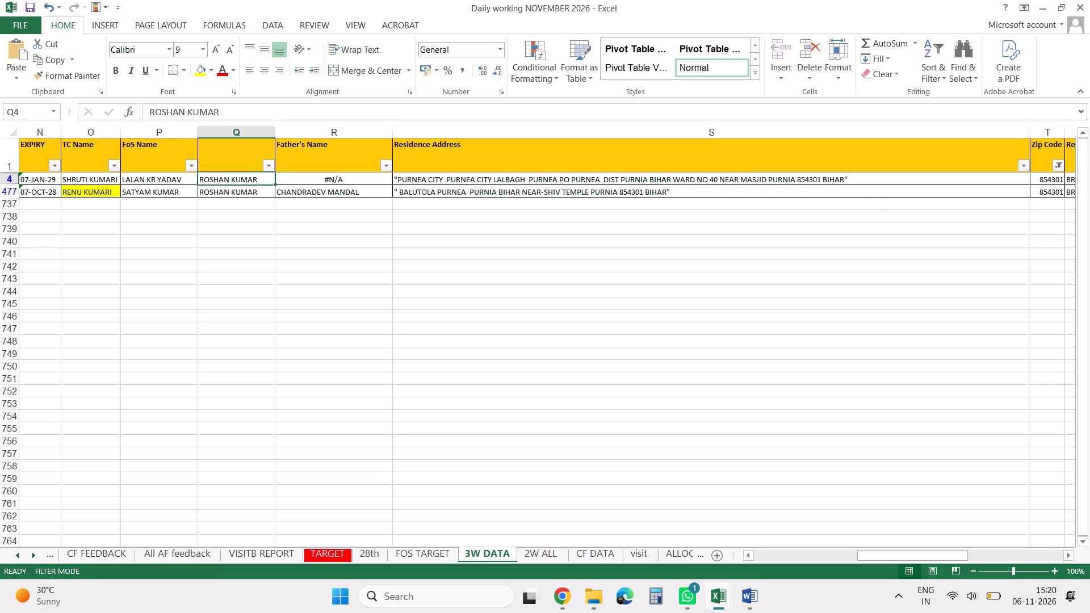
{"action": "key", "text": "Left"}
{"action": "key", "text": "Left"}
{"action": "key", "text": "Left"}
{"action": "key", "text": "Left"}
{"action": "key", "text": "Left"}
{"action": "key", "text": "Left"}
{"action": "key", "text": "Left"}
{"action": "key", "text": "Left"}
{"action": "key", "text": "Left"}
{"action": "key", "text": "Left"}
{"action": "key", "text": "Left"}
{"action": "key", "text": "Left"}
{"action": "key", "text": "Left"}
{"action": "key", "text": "Left"}
{"action": "key", "text": "Left"}
{"action": "key", "text": "Left"}
{"action": "key", "text": "Left"}
{"action": "key", "text": "Left"}
{"action": "key", "text": "Left"}
{"action": "key", "text": "Left"}
{"action": "key", "text": "Left"}
{"action": "key", "text": "Left"}
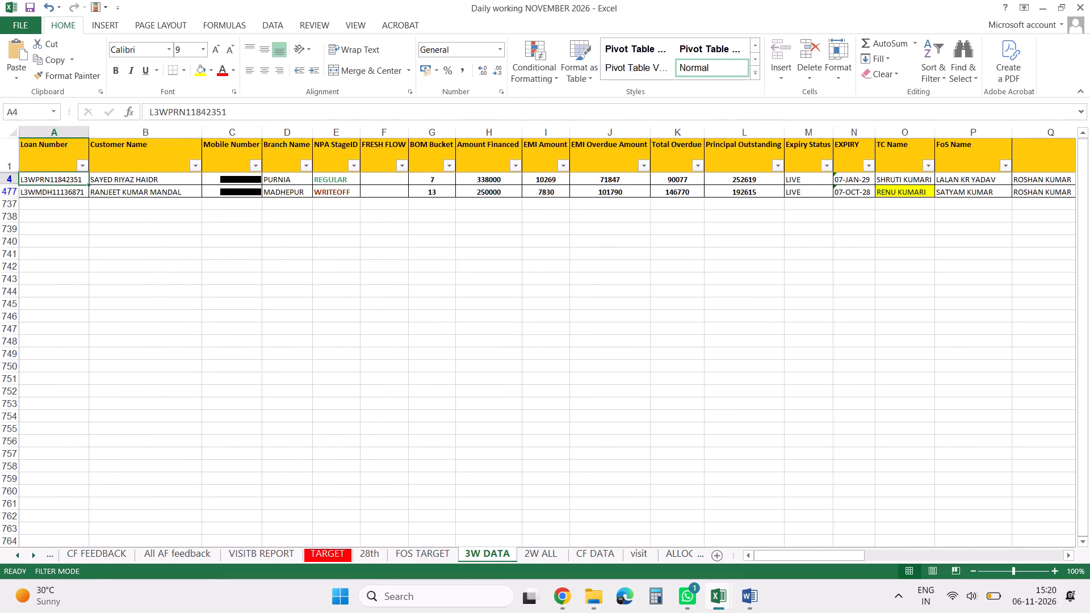
{"action": "key", "text": "Right"}
{"action": "key", "text": "Right"}
{"action": "key", "text": "Right"}
{"action": "key", "text": "Right"}
{"action": "key", "text": "Right"}
{"action": "key", "text": "Right"}
{"action": "key", "text": "Right"}
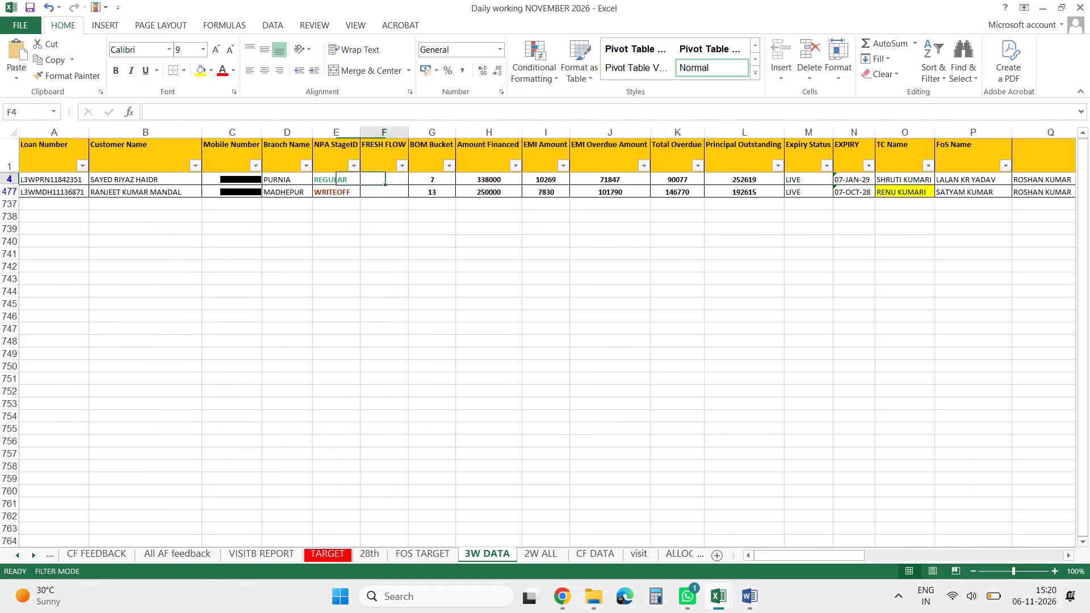
{"action": "key", "text": "Right"}
{"action": "key", "text": "Right"}
{"action": "key", "text": "Right"}
{"action": "key", "text": "Right"}
{"action": "key", "text": "Right"}
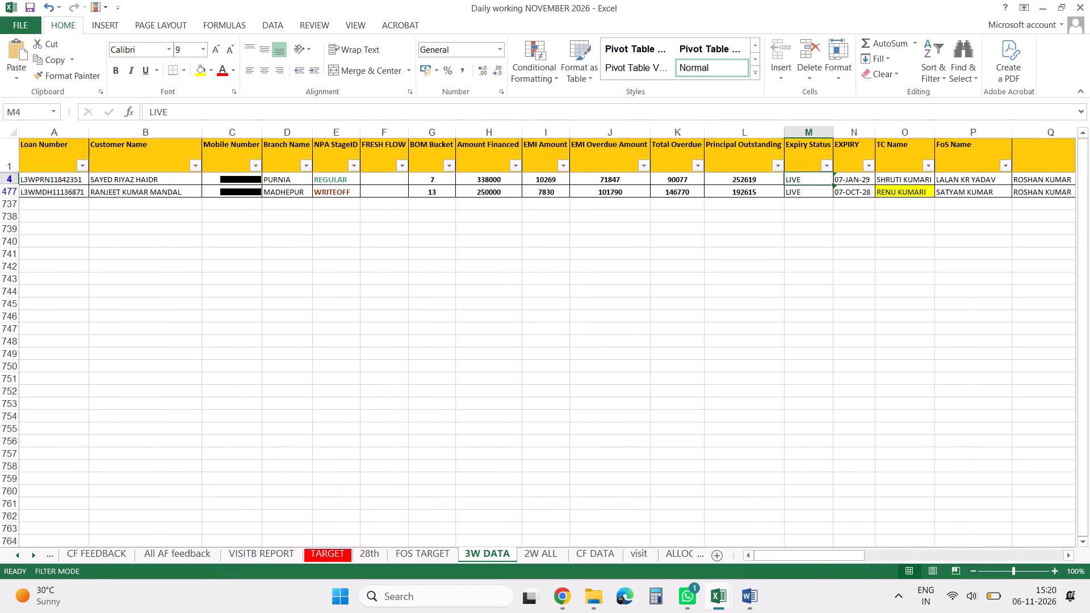
{"action": "key", "text": "Right"}
{"action": "key", "text": "Right"}
{"action": "key", "text": "Right"}
{"action": "key", "text": "Right"}
{"action": "key", "text": "Right"}
{"action": "key", "text": "Right"}
{"action": "key", "text": "Right"}
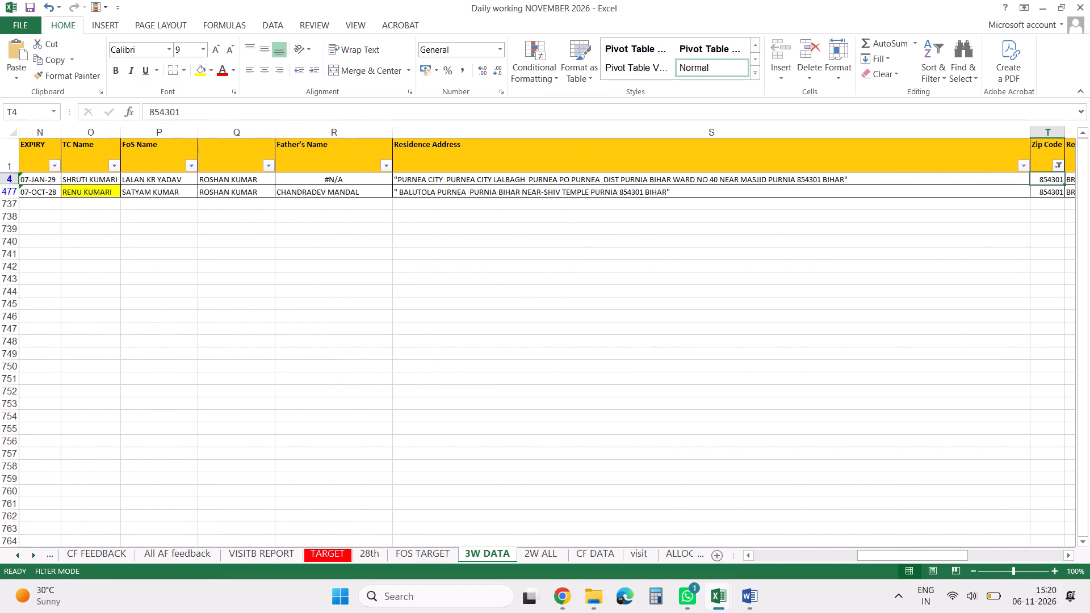
{"action": "key", "text": "Right"}
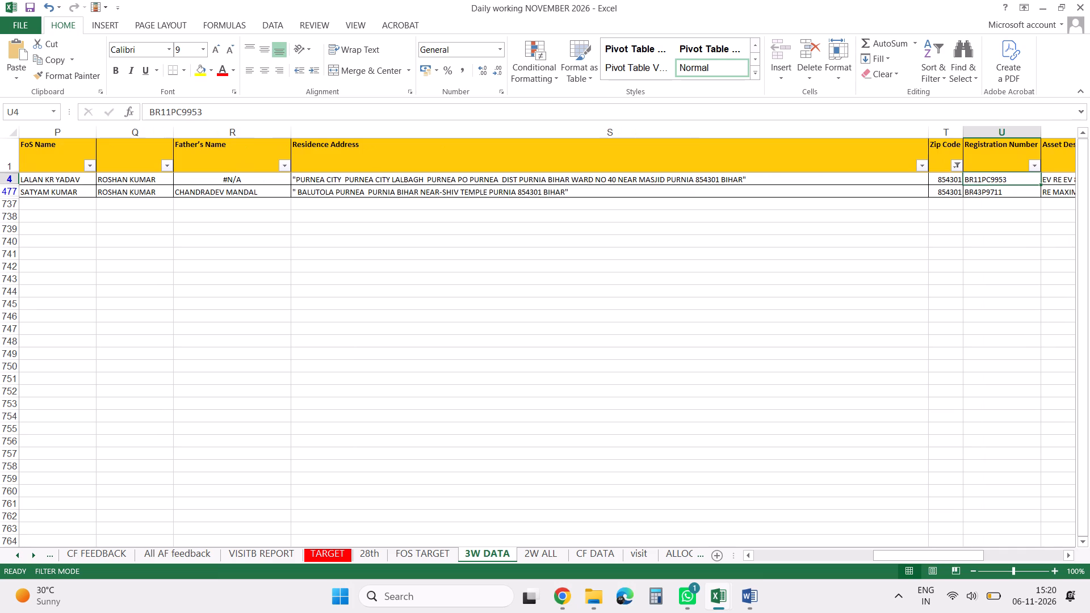
Narrow the Residence Address column on the 3W DATA sheet to a little under half its width.
{"action": "left_click", "coordinate": [954, 162]}
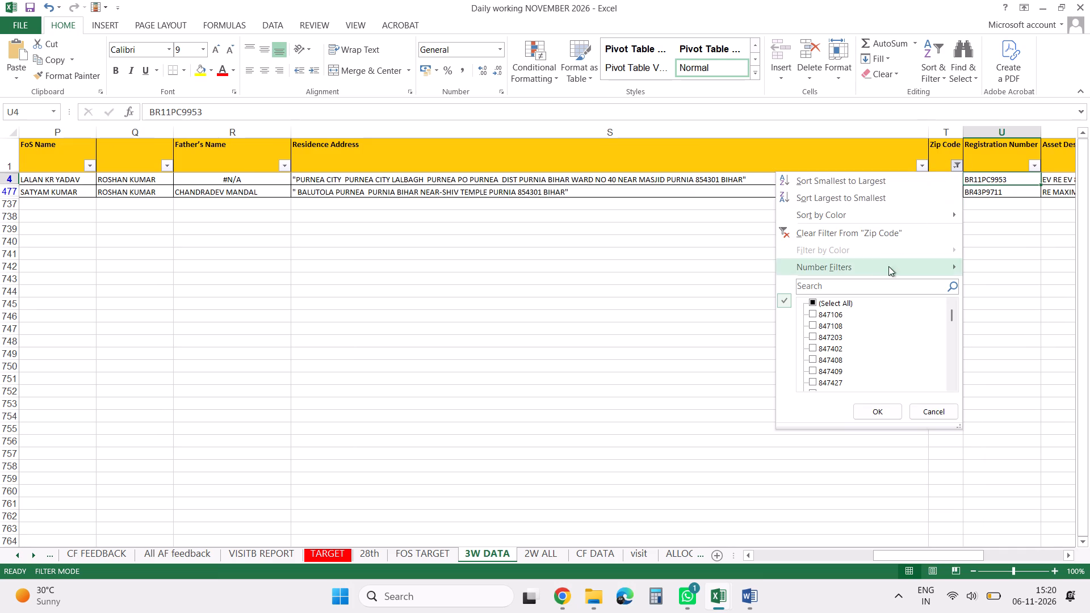
{"action": "left_click", "coordinate": [887, 284]}
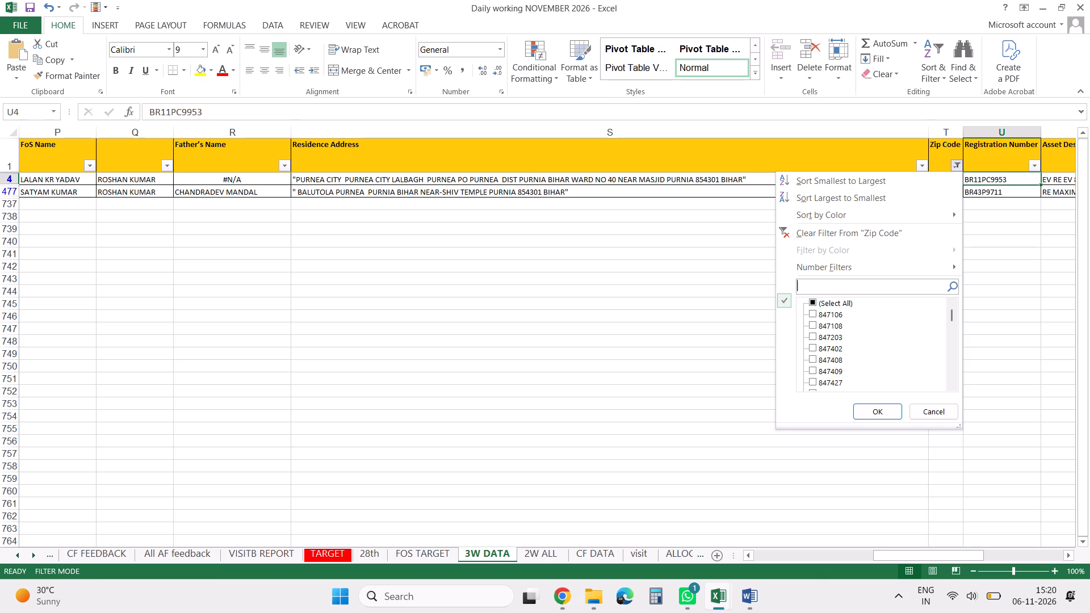
{"action": "left_click", "coordinate": [928, 135]}
{"action": "left_click_drag", "start_coordinate": [928, 135], "coordinate": [564, 137]}
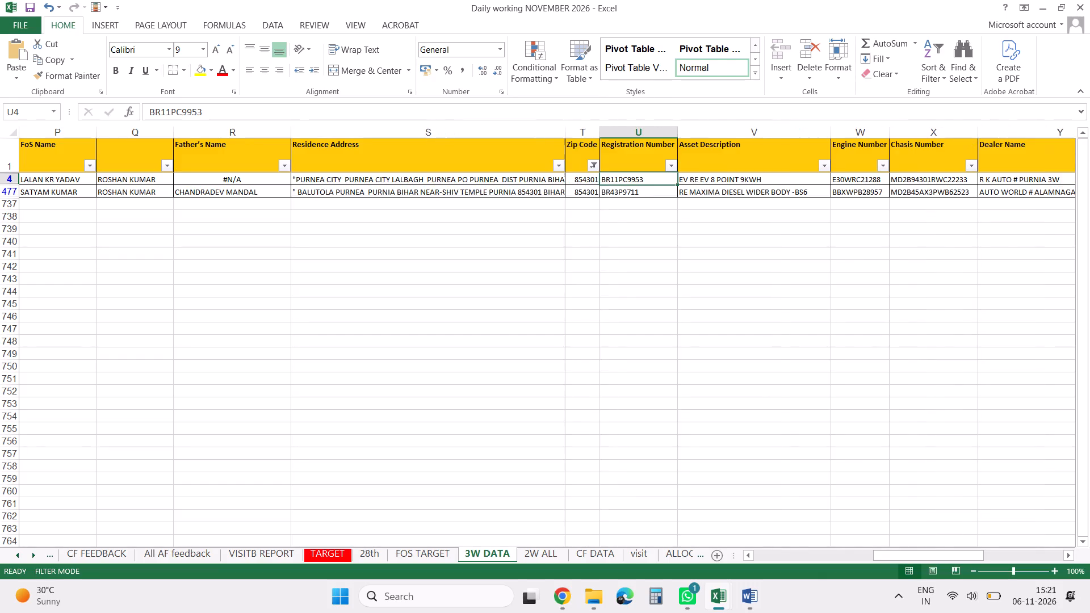
Filter the 3W DATA records by Zip Code 852101.
{"action": "left_click", "coordinate": [594, 164]}
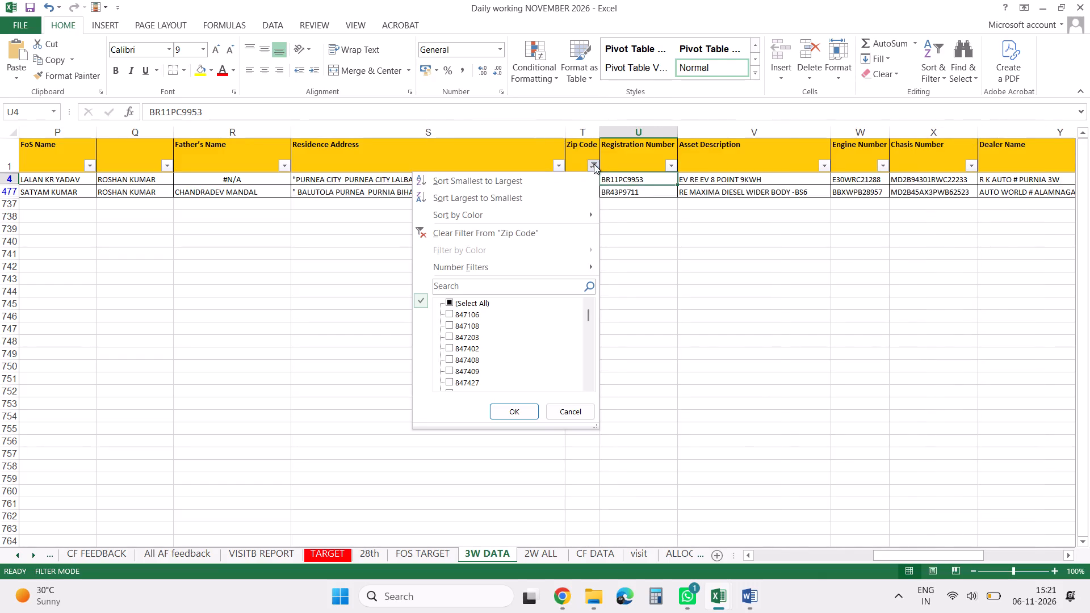
{"action": "left_click", "coordinate": [555, 284]}
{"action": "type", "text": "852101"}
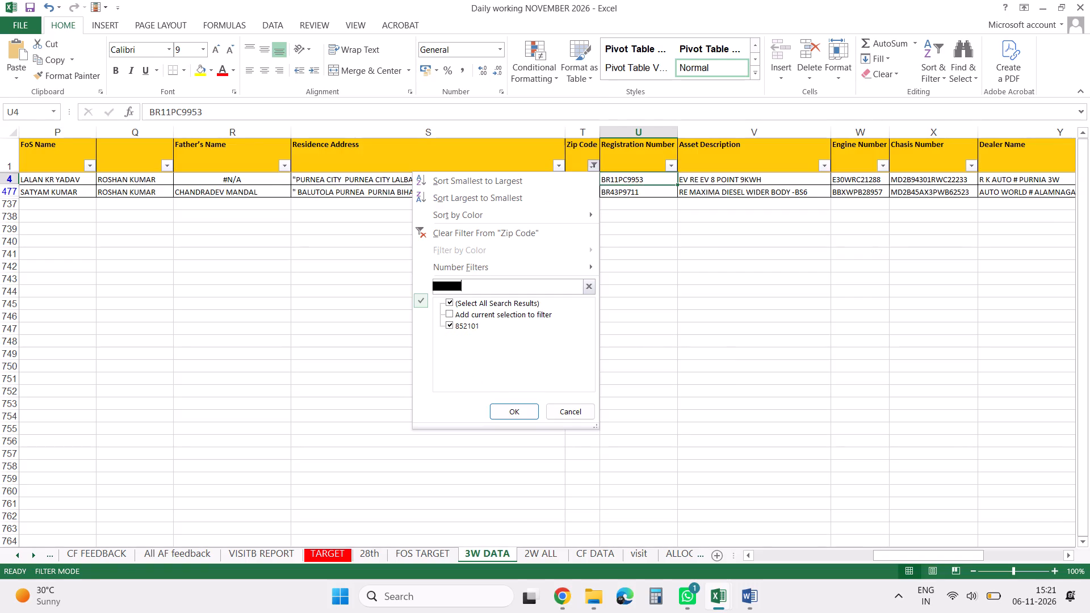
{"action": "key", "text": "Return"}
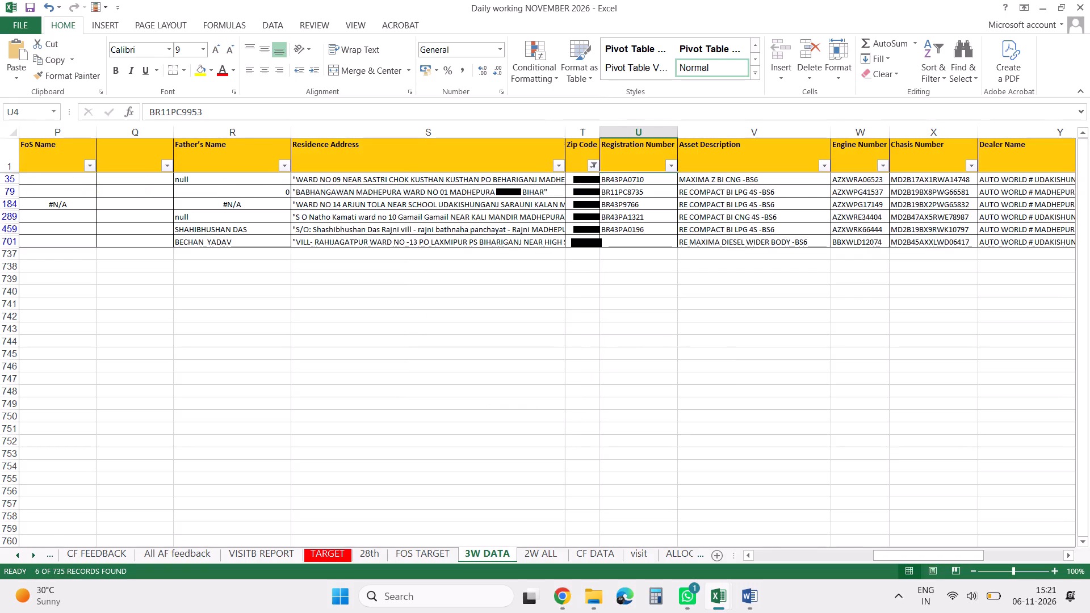
Enter Roshan's full name in capitals as the FoS Name of the first filtered 3W DATA record.
{"action": "left_click", "coordinate": [630, 174]}
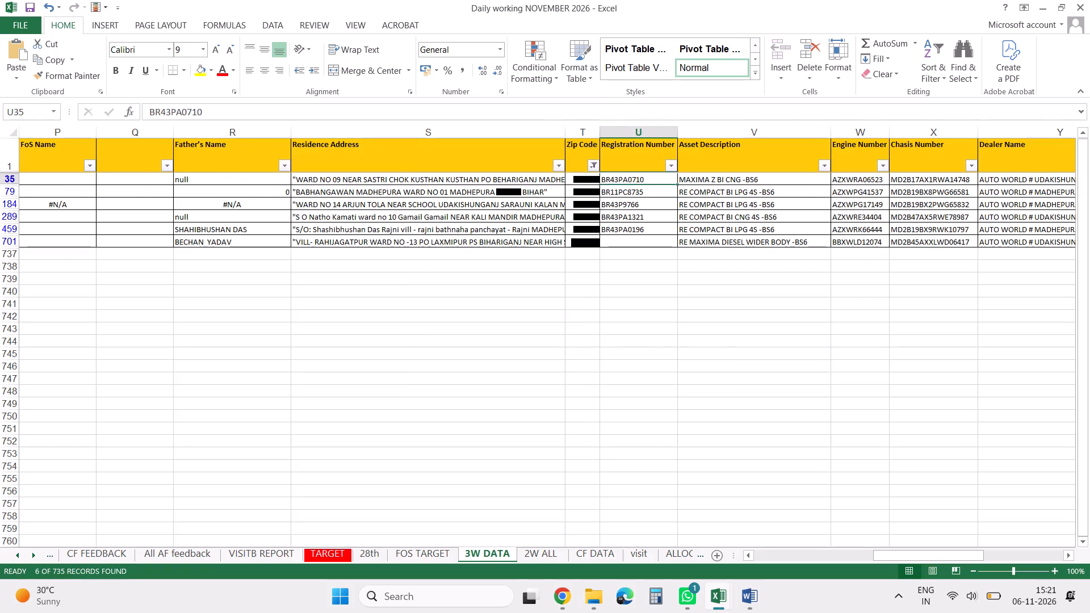
{"action": "key", "text": "Up"}
{"action": "key", "text": "Left"}
{"action": "key", "text": "Left"}
{"action": "key", "text": "Left"}
{"action": "key", "text": "Left"}
{"action": "key", "text": "Left"}
{"action": "key", "text": "Left"}
{"action": "key", "text": "Left"}
{"action": "key", "text": "Left"}
{"action": "key", "text": "Left"}
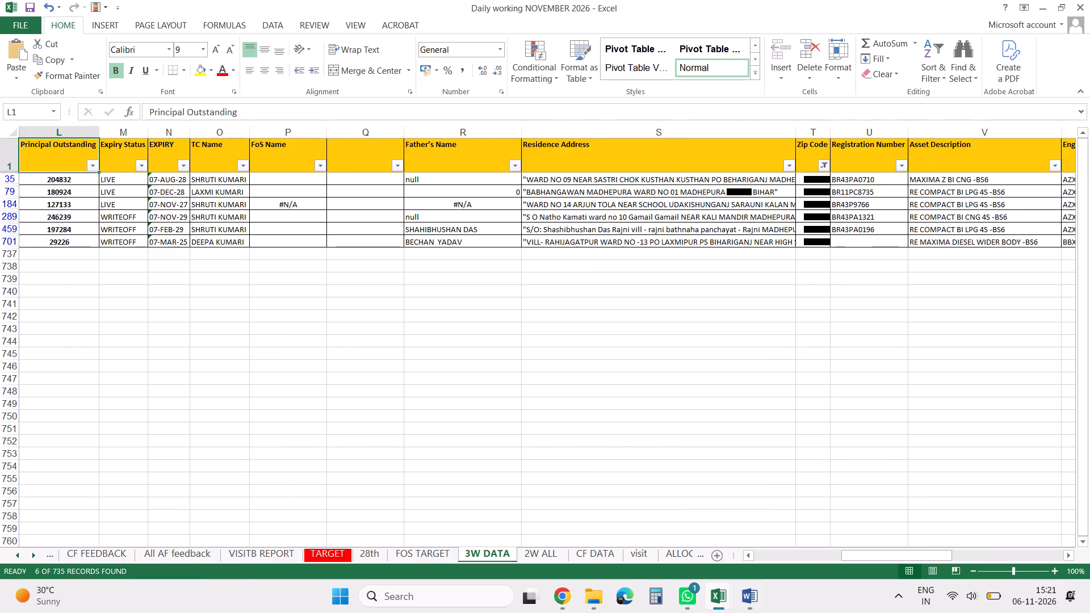
{"action": "key", "text": "Right"}
{"action": "key", "text": "Right"}
{"action": "key", "text": "Right"}
{"action": "key", "text": "Right"}
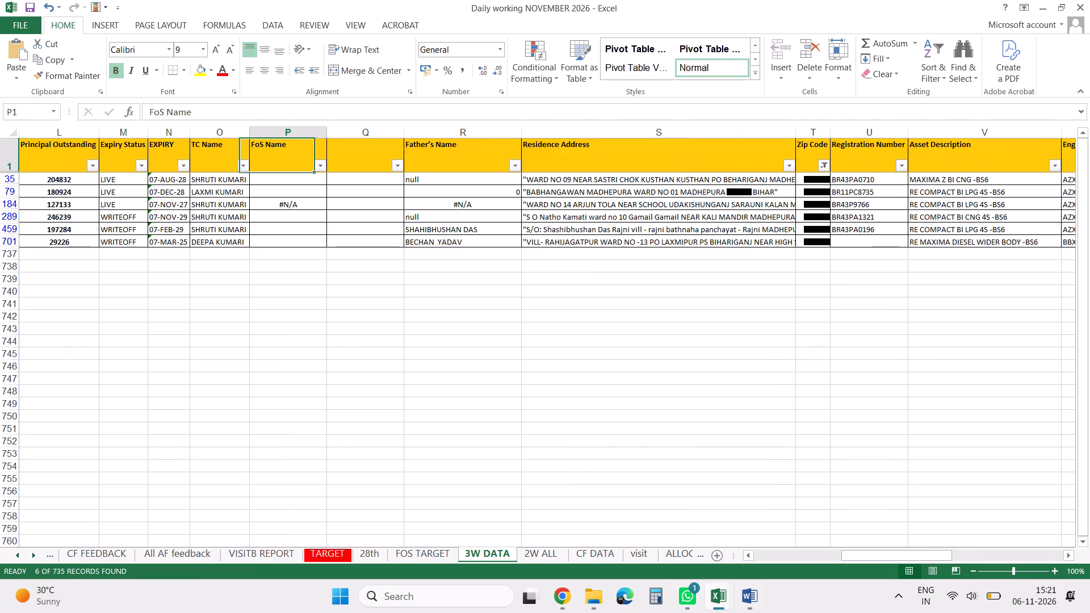
{"action": "key", "text": "Down"}
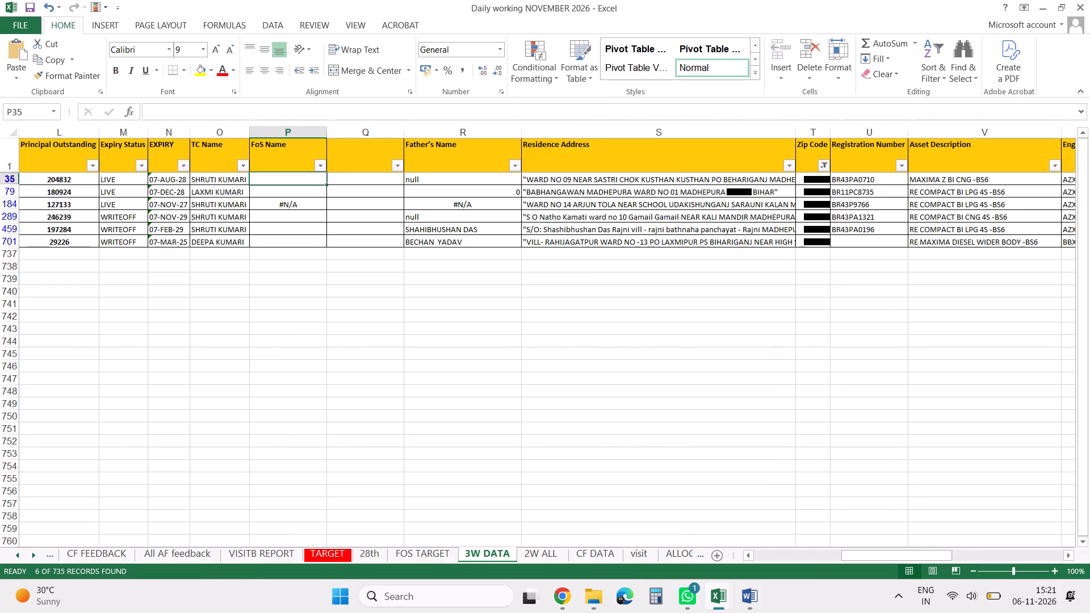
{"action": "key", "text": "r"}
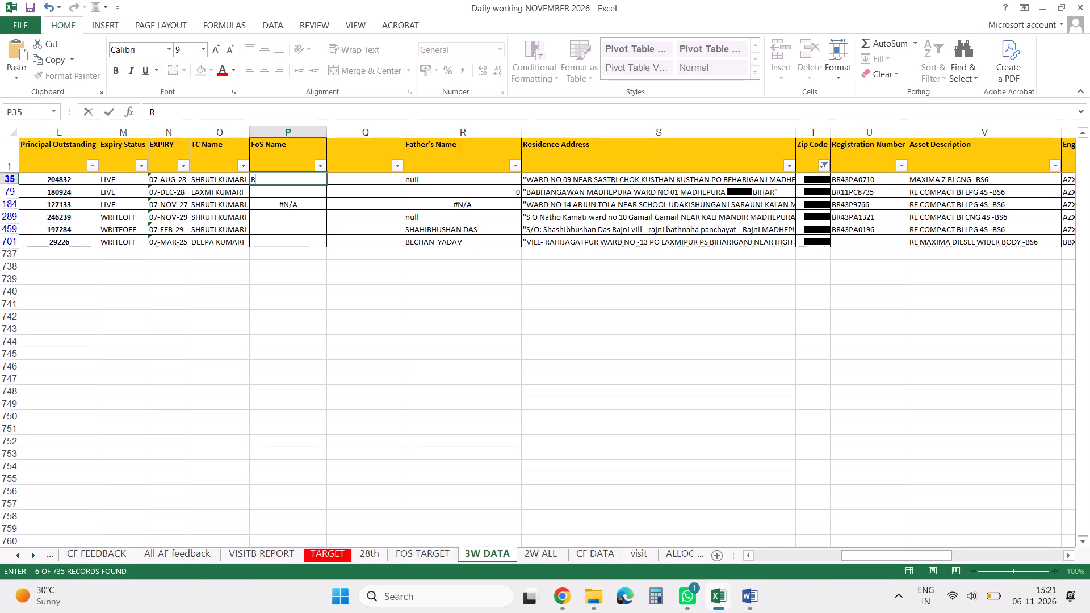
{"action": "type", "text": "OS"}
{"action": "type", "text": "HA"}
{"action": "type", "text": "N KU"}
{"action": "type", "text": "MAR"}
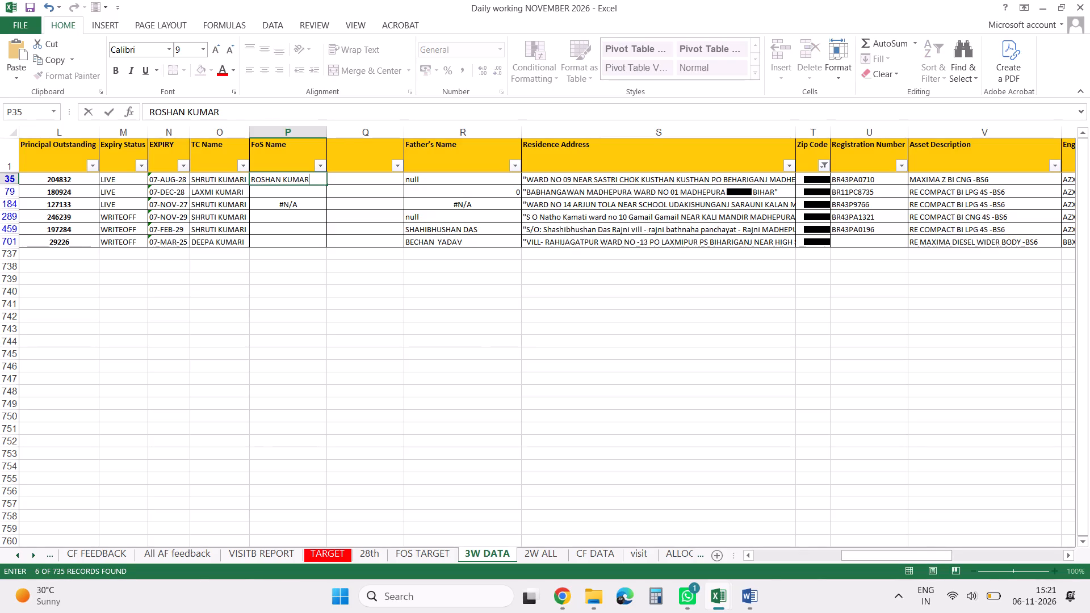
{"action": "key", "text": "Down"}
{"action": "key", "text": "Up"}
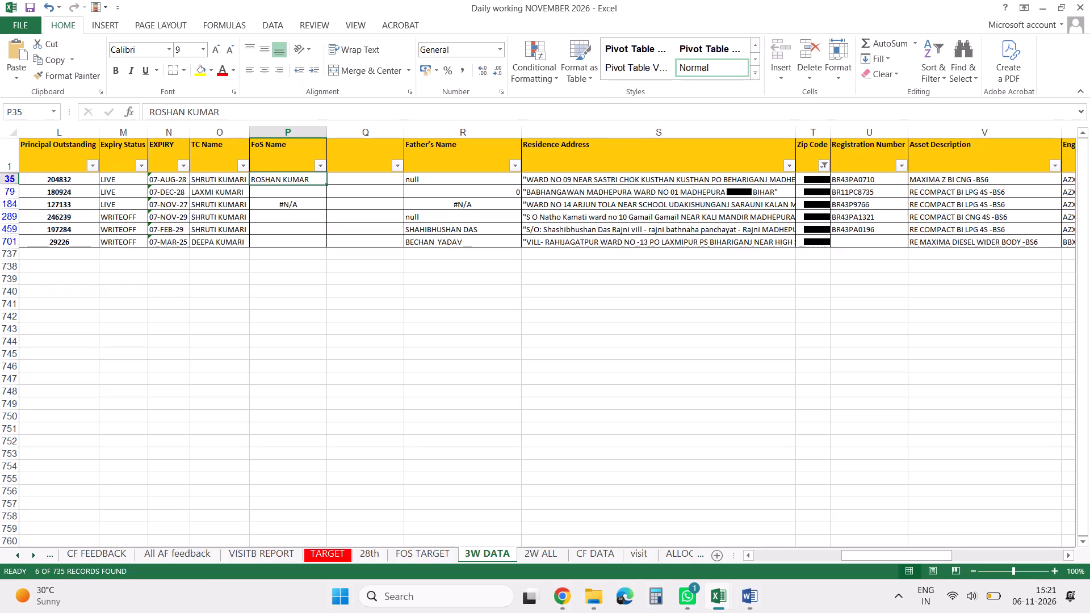
Fill Roshan's name down the FoS Name column from the first filtered record through the last one.
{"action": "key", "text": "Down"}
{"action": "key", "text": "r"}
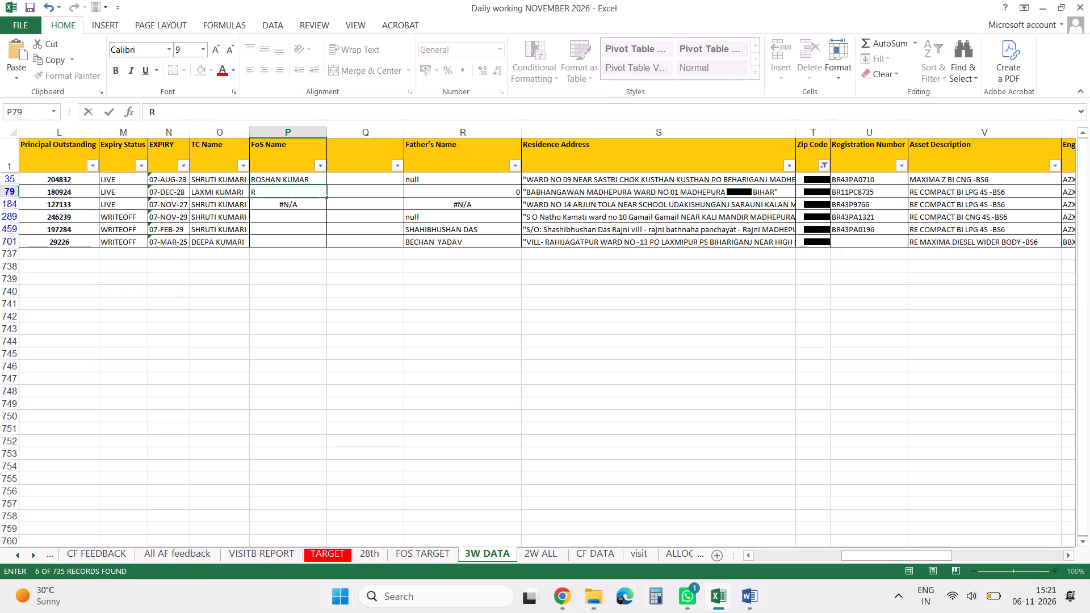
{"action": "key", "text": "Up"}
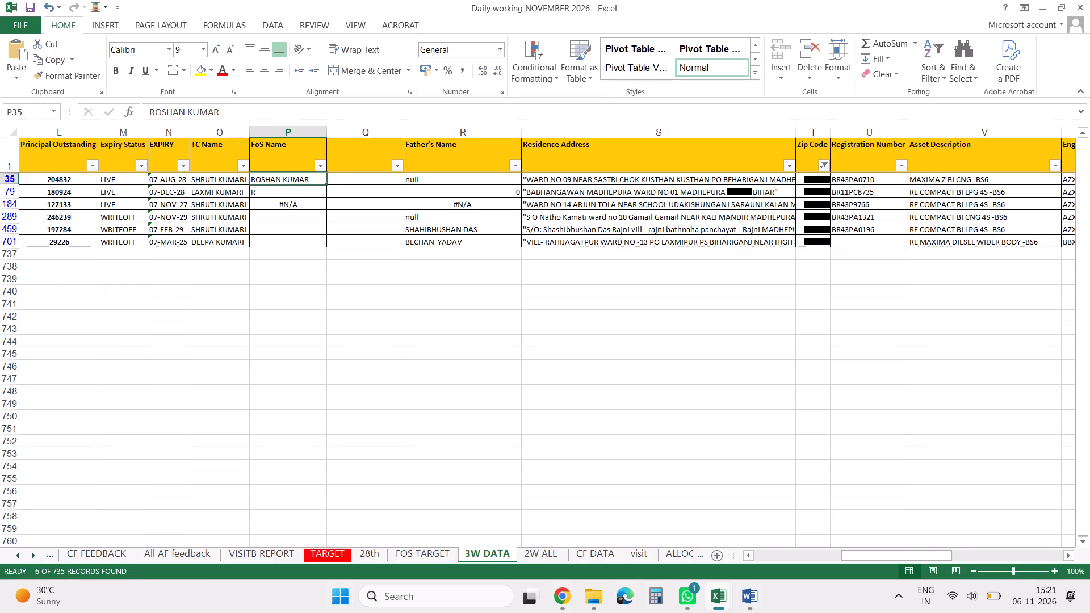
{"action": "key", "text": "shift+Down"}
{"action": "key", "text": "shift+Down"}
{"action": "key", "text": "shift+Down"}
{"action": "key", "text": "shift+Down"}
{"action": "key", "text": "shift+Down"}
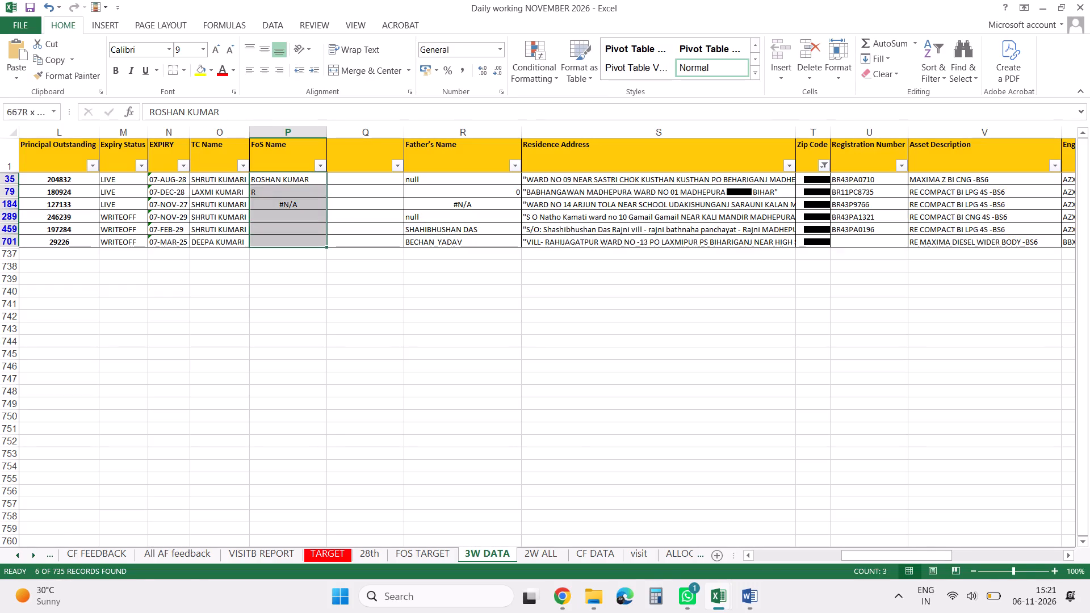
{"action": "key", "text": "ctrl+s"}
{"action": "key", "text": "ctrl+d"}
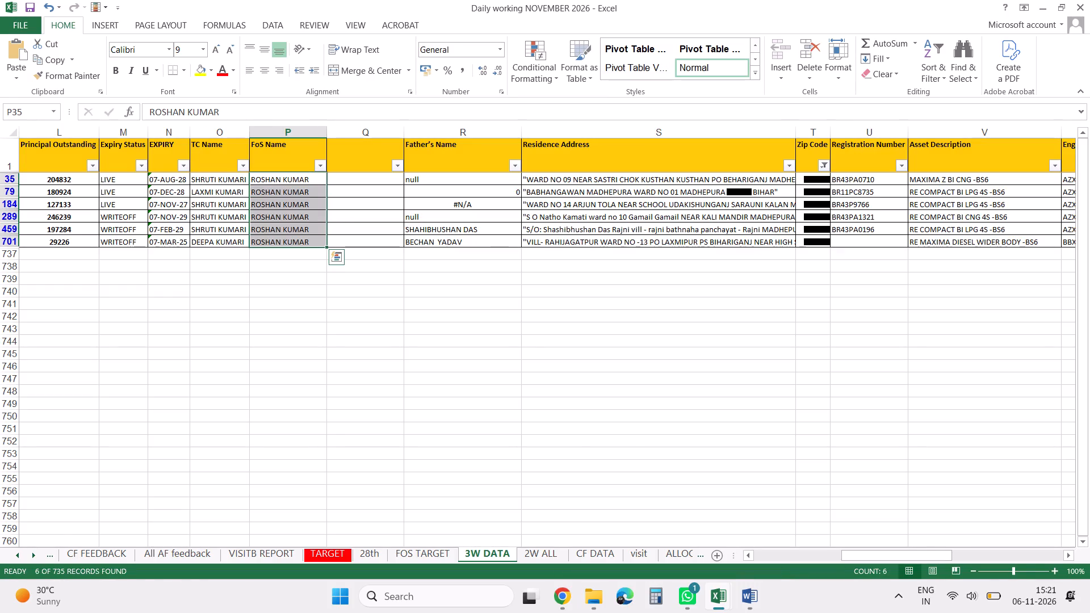
Examine the Residence Address entries of the filtered 3W DATA records.
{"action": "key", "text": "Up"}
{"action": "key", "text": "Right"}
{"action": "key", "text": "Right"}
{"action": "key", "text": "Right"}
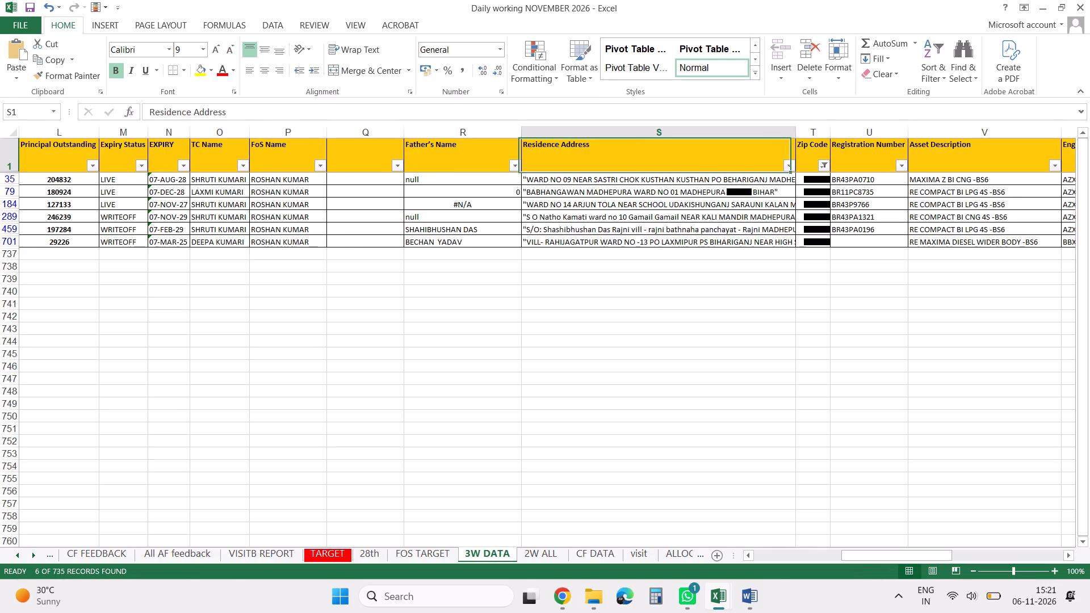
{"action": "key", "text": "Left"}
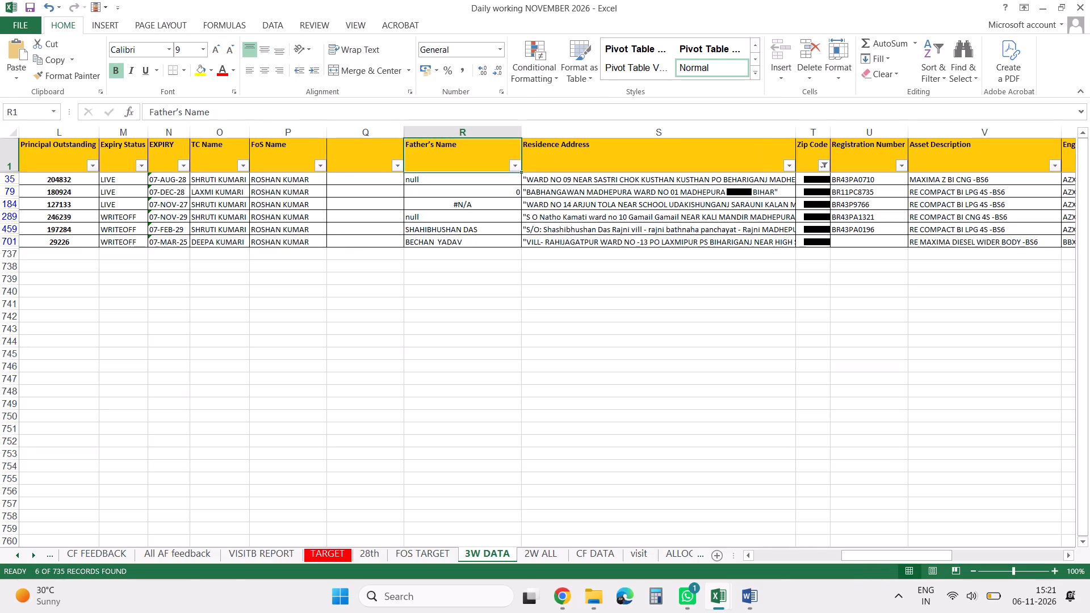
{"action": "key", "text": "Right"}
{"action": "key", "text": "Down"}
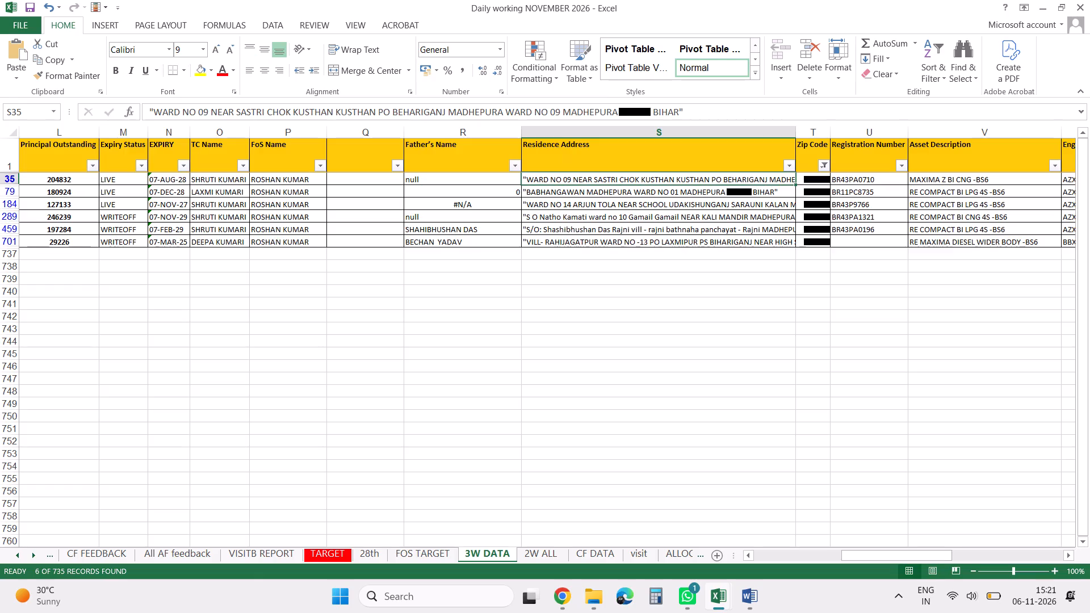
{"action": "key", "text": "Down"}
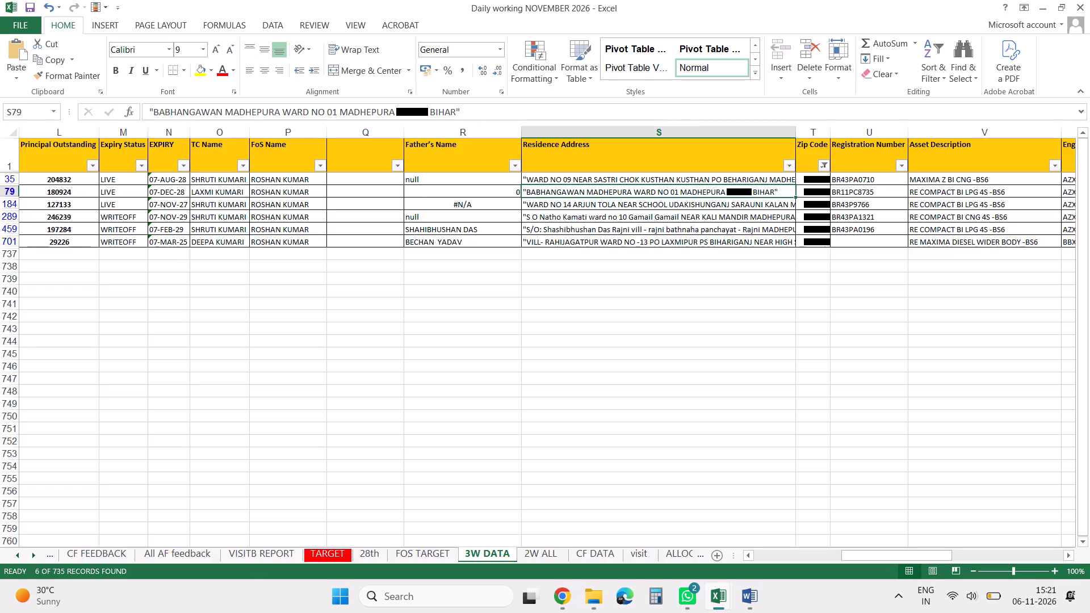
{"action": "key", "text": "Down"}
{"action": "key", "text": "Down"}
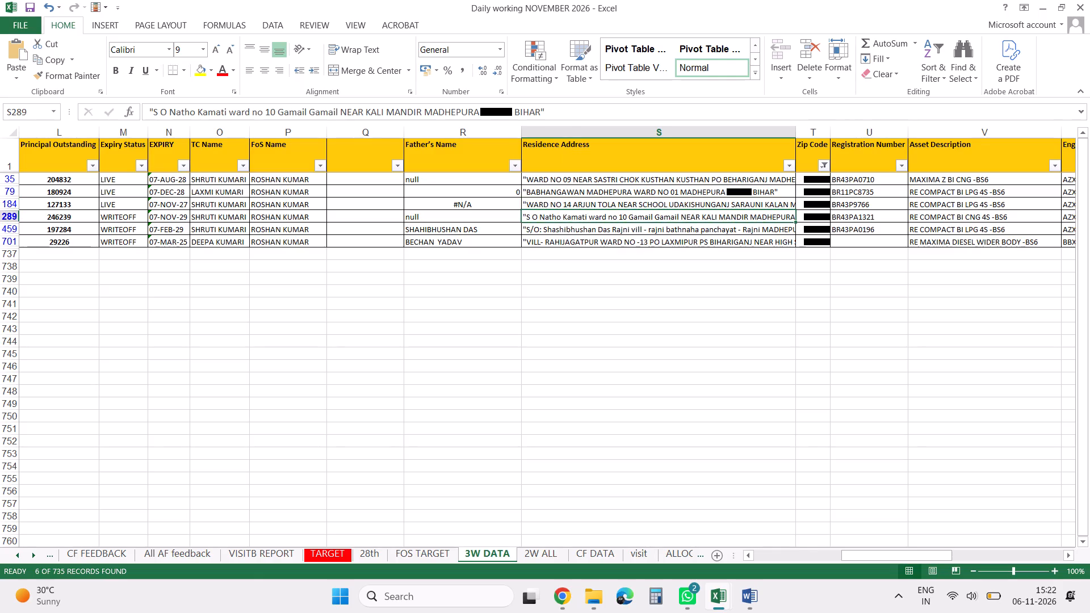
{"action": "left_click", "coordinate": [680, 132]}
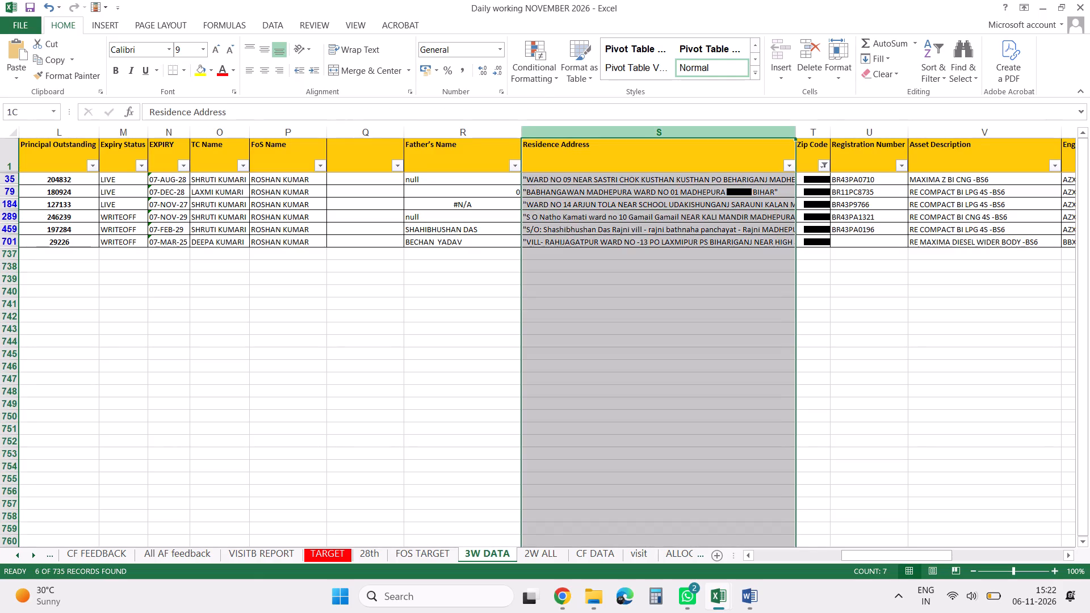
{"action": "left_click", "coordinate": [839, 291]}
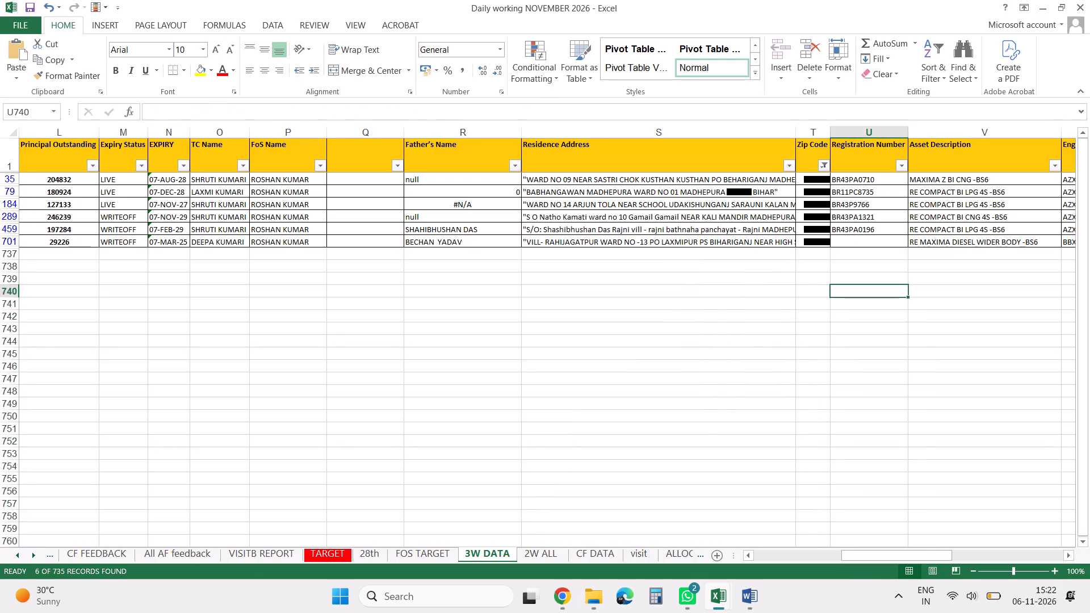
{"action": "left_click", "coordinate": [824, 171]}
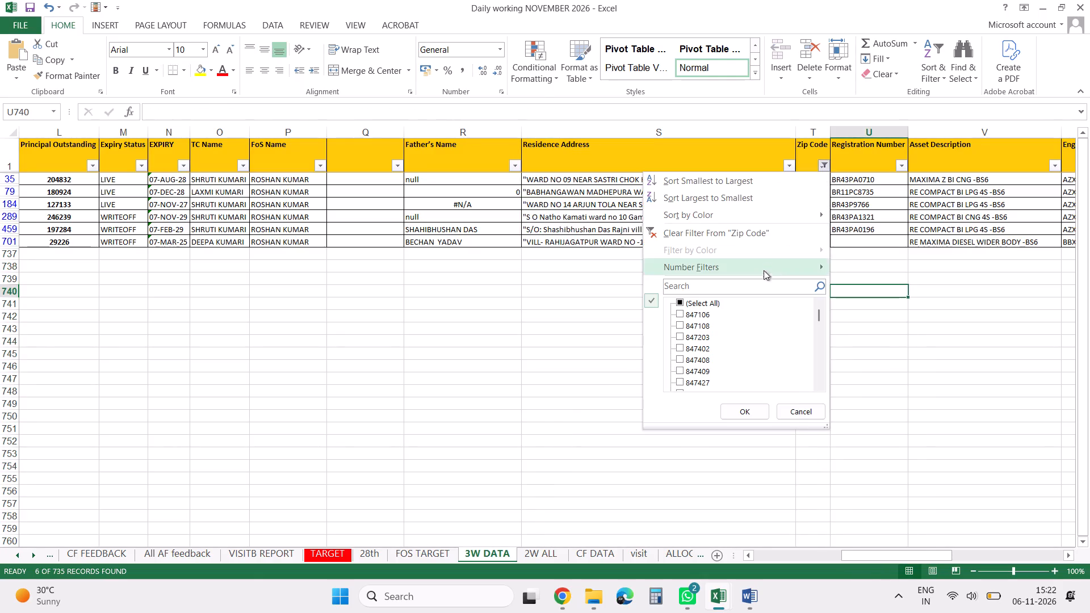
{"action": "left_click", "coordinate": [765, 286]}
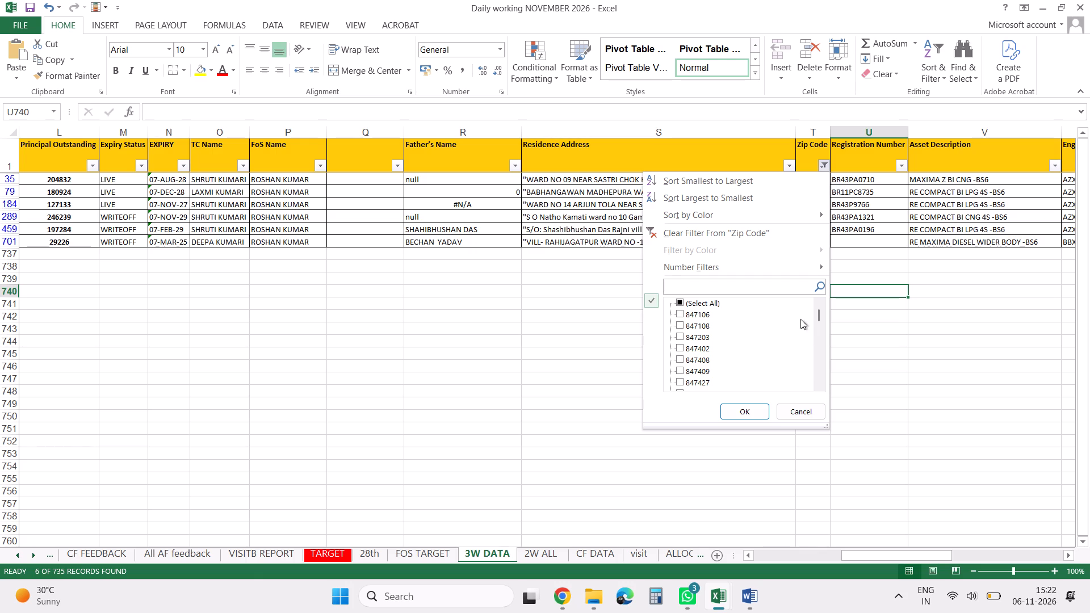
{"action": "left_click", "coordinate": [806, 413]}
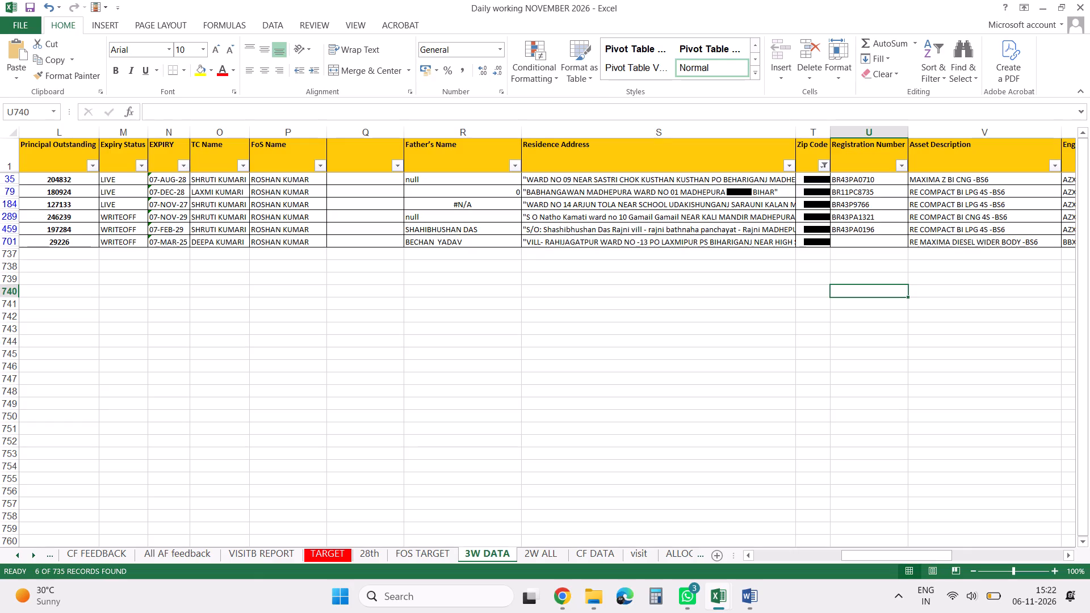
Filter the 3W DATA records by Zip Code 854201.
{"action": "left_click", "coordinate": [826, 165]}
{"action": "left_click", "coordinate": [775, 284]}
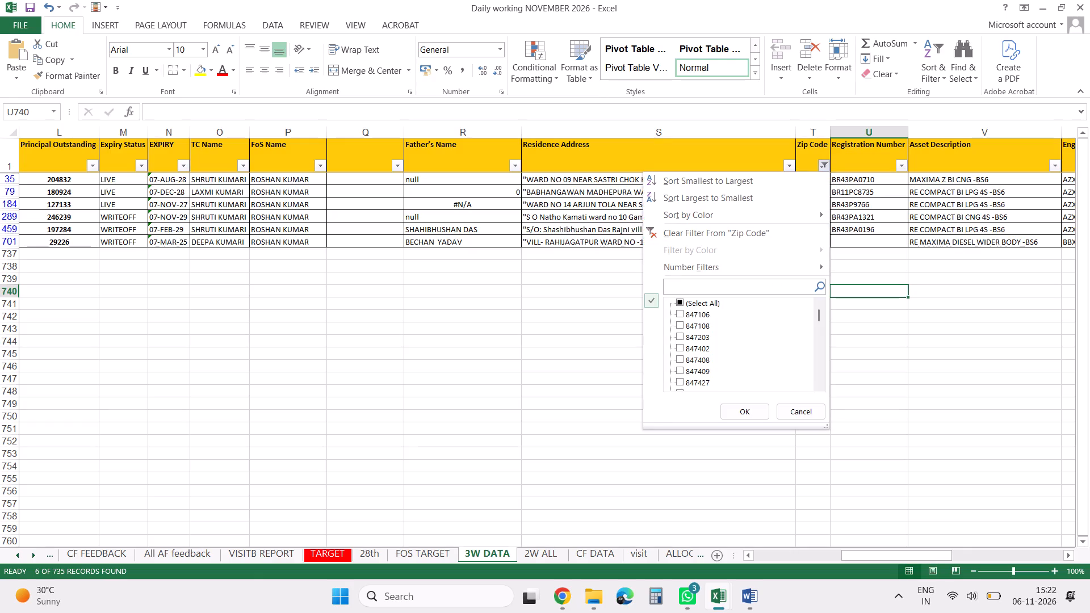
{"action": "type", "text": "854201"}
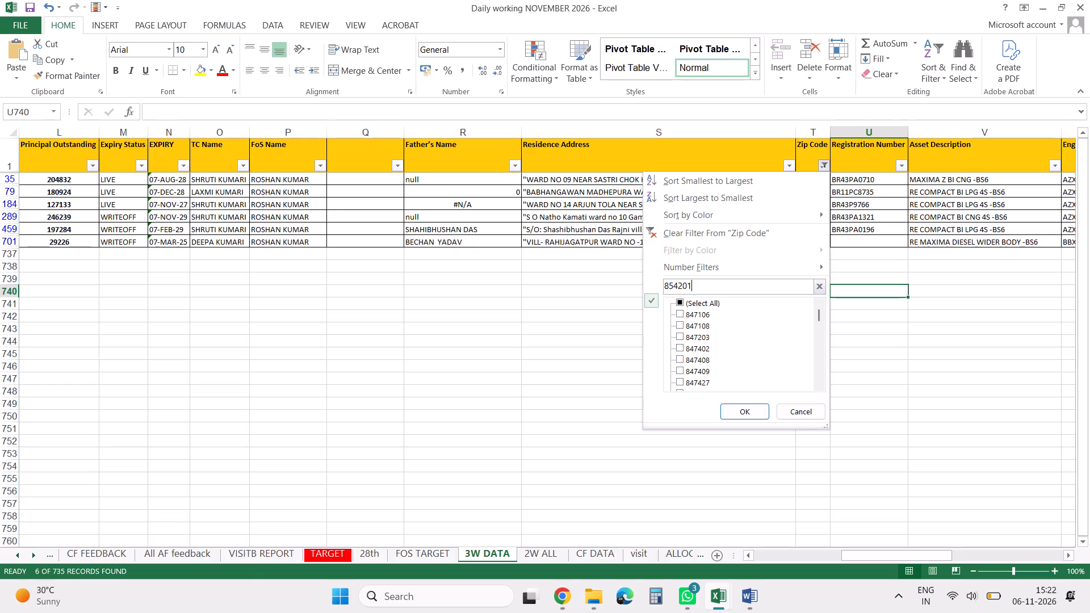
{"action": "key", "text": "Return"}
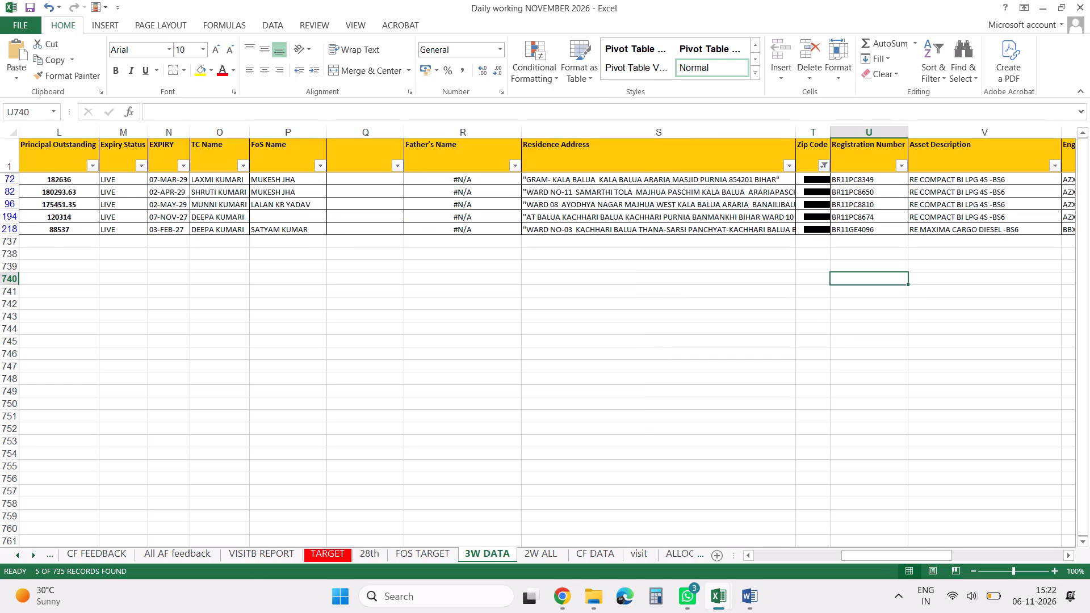
Examine the FoS Name and Residence Address entries of the filtered 3W DATA records, including the record with no officer assigned.
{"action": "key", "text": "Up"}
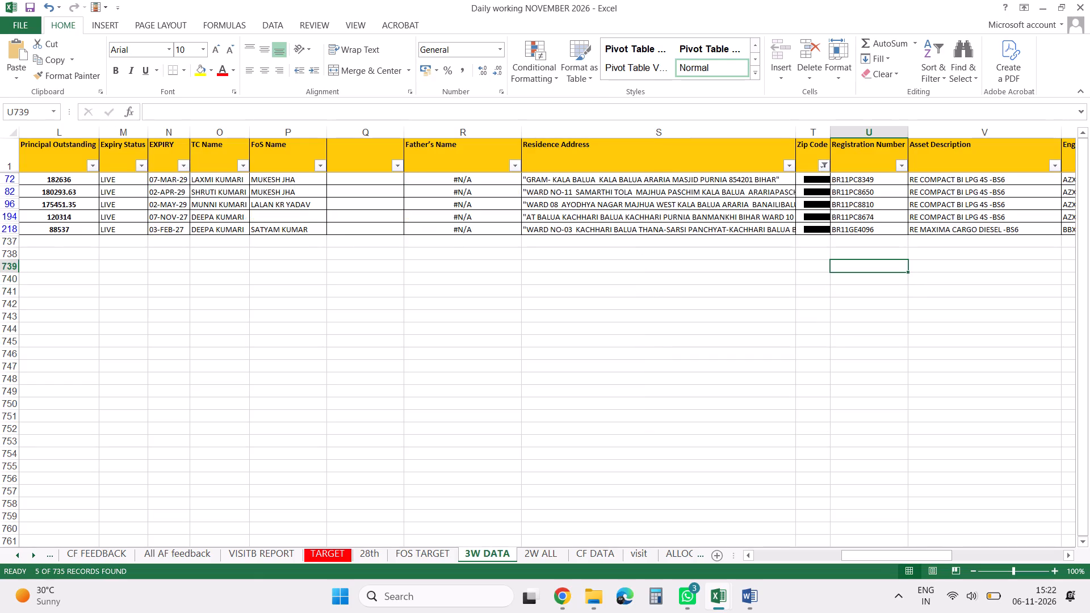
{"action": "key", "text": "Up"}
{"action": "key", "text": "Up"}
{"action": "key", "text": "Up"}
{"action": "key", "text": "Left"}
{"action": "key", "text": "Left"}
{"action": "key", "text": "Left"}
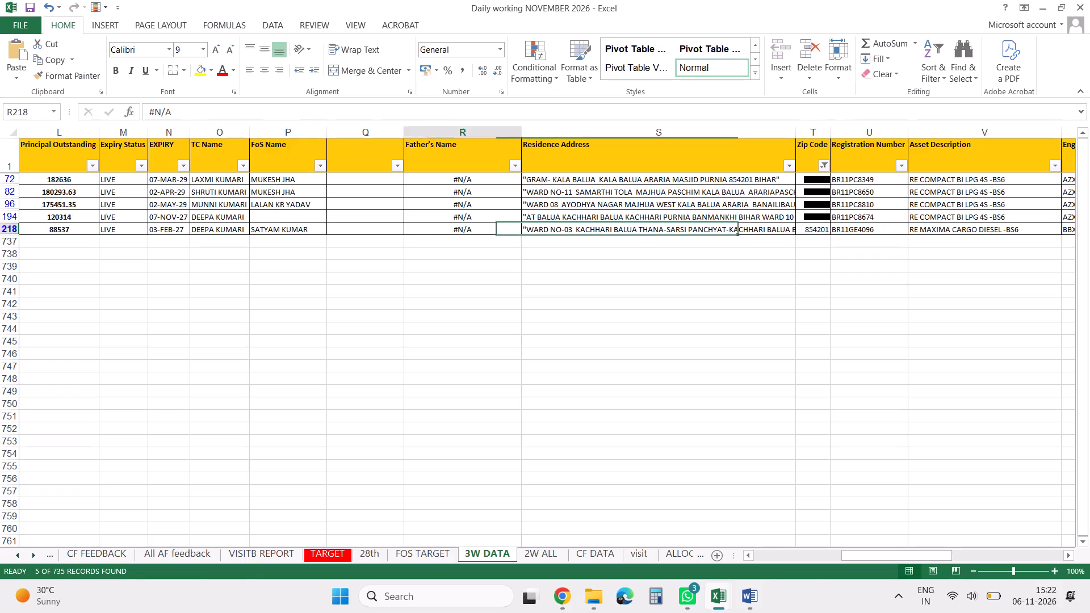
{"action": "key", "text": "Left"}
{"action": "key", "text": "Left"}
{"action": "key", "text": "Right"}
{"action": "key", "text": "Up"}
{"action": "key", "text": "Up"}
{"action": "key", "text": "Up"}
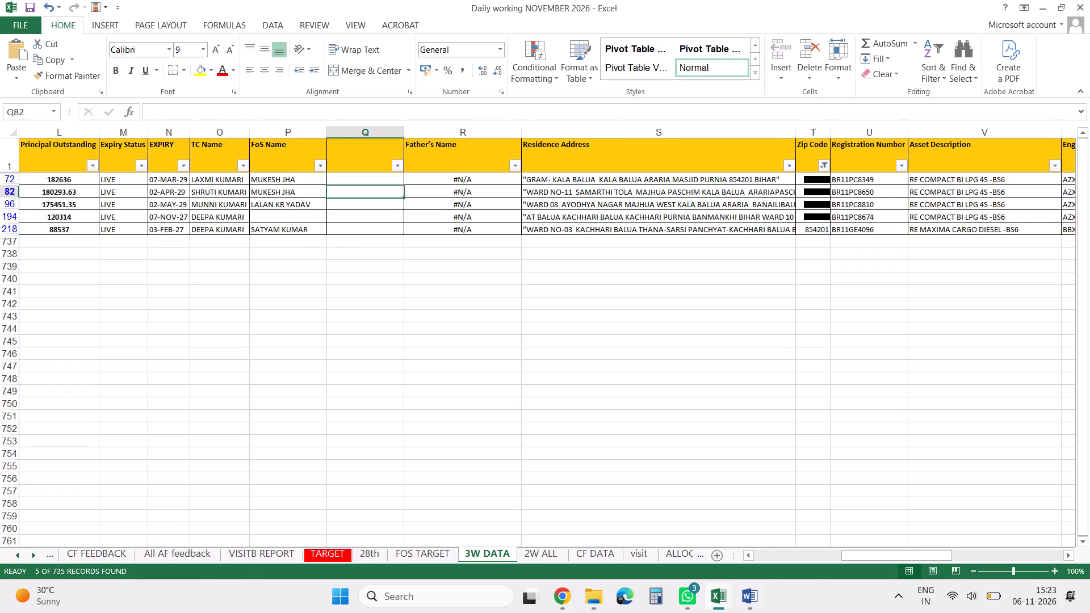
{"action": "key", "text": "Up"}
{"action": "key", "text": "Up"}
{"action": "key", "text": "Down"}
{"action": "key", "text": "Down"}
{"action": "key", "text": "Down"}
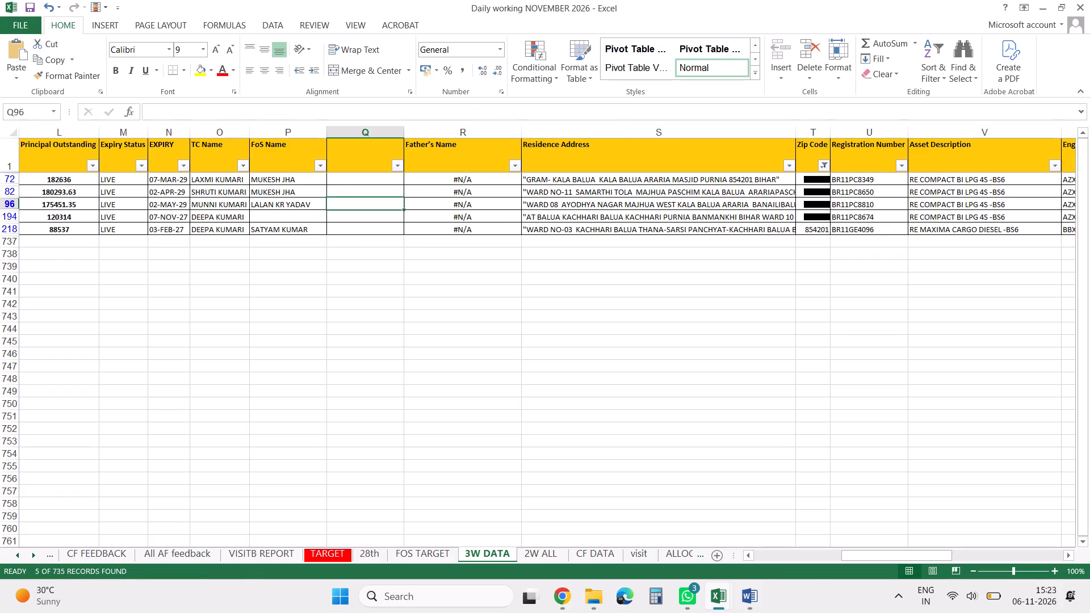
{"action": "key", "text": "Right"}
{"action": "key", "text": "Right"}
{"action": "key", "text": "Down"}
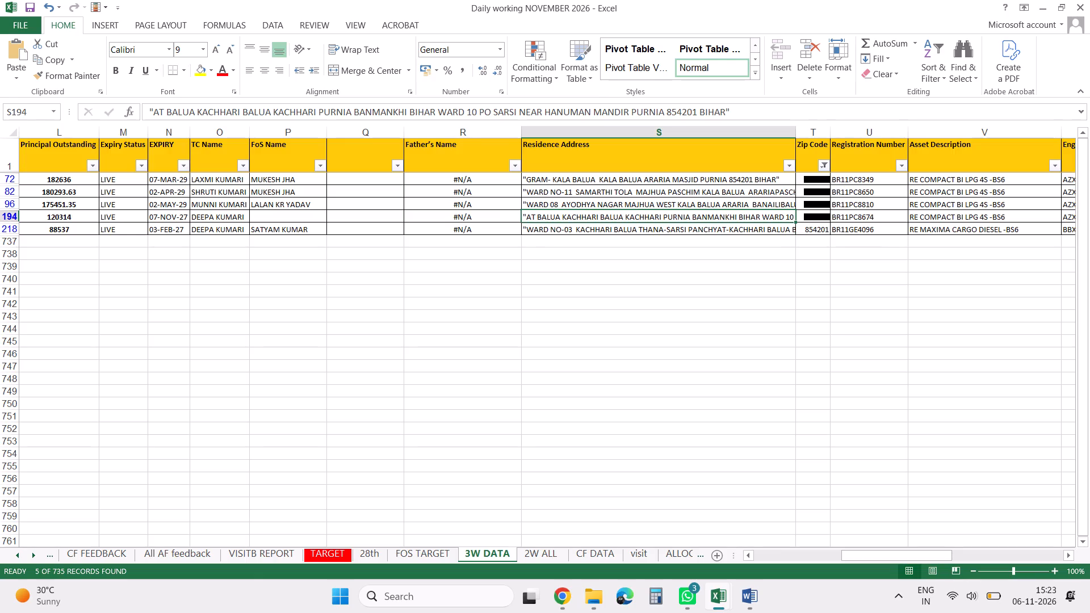
Enter Roshan's full name in capitals as the FoS Name of the filtered record in row 194, where it is blank.
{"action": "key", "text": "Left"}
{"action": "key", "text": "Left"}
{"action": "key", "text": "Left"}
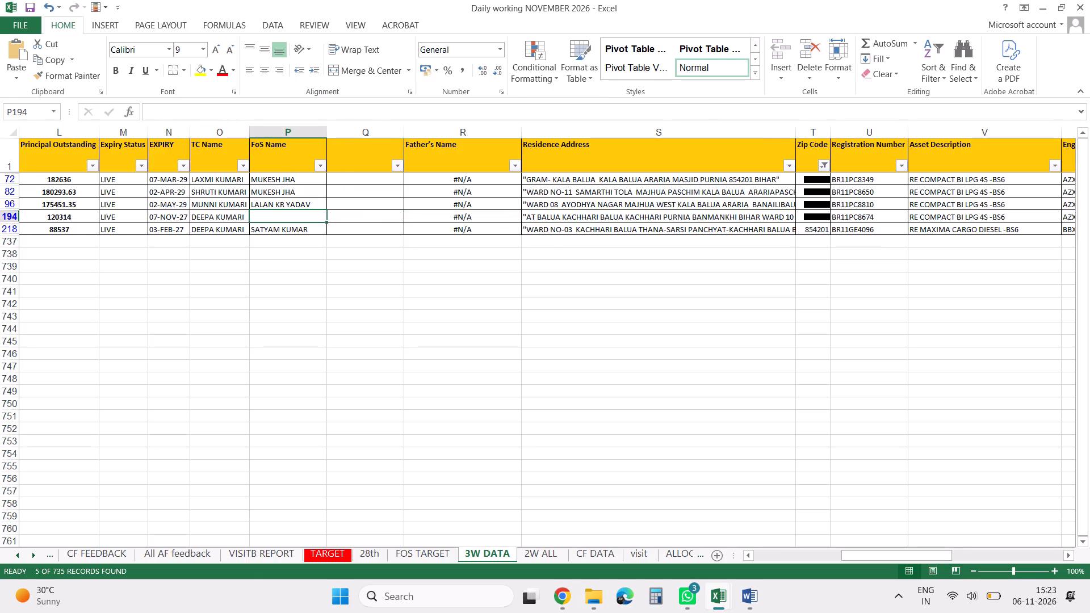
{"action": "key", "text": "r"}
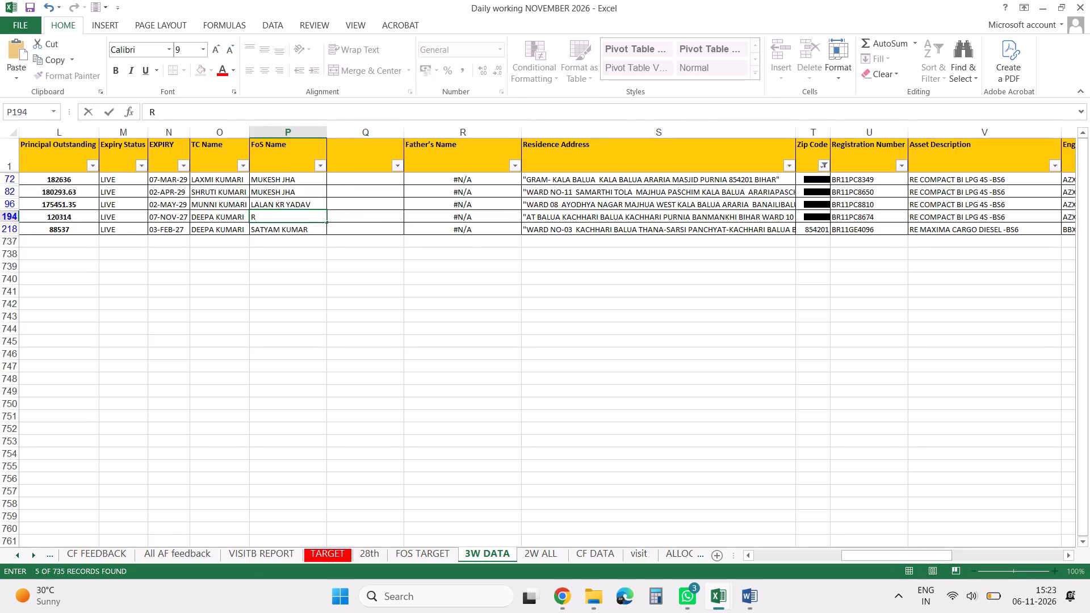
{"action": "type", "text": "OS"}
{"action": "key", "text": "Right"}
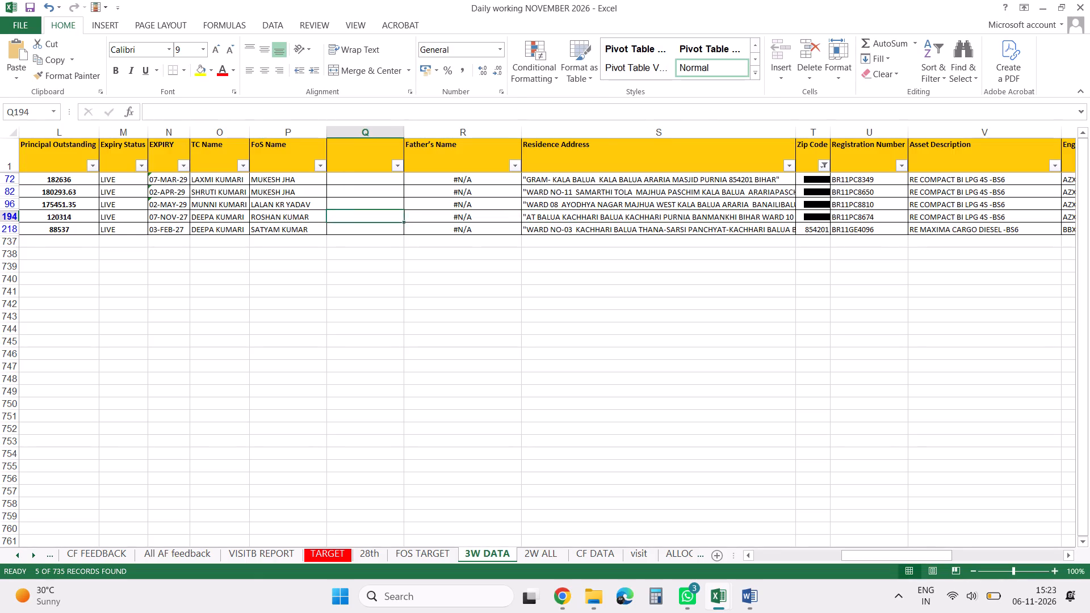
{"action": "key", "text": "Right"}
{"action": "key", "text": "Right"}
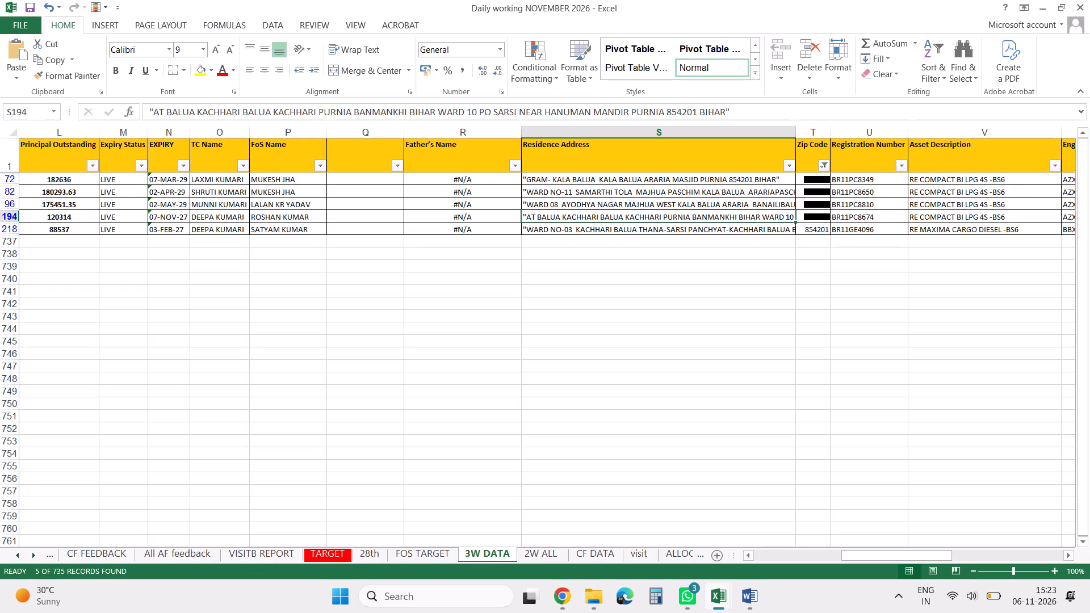
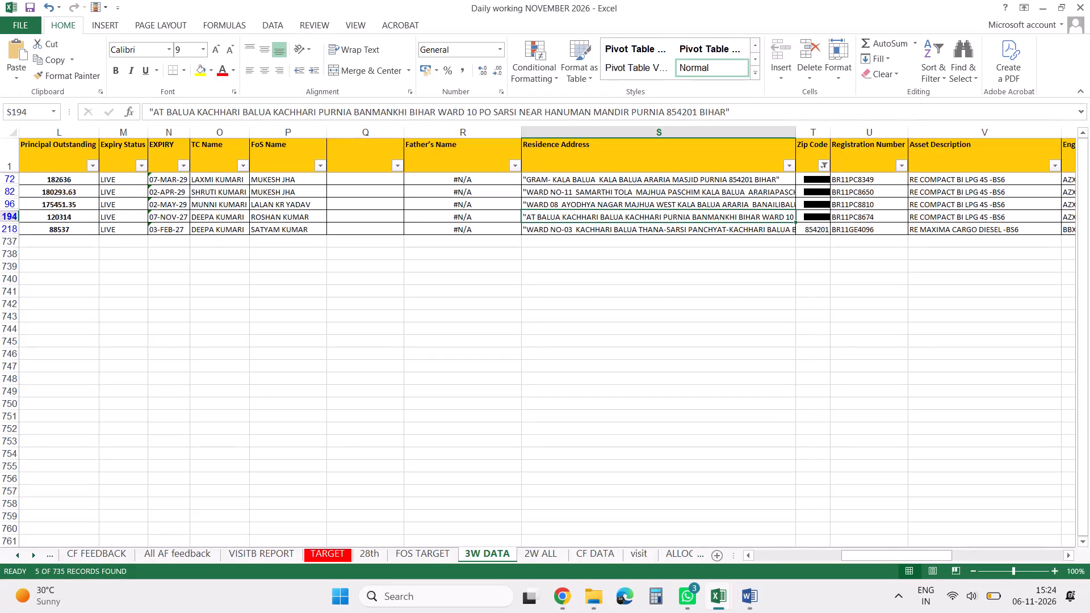
Reset the Zip Code filter on the 3W DATA sheet to include all zip codes.
{"action": "left_click", "coordinate": [827, 170]}
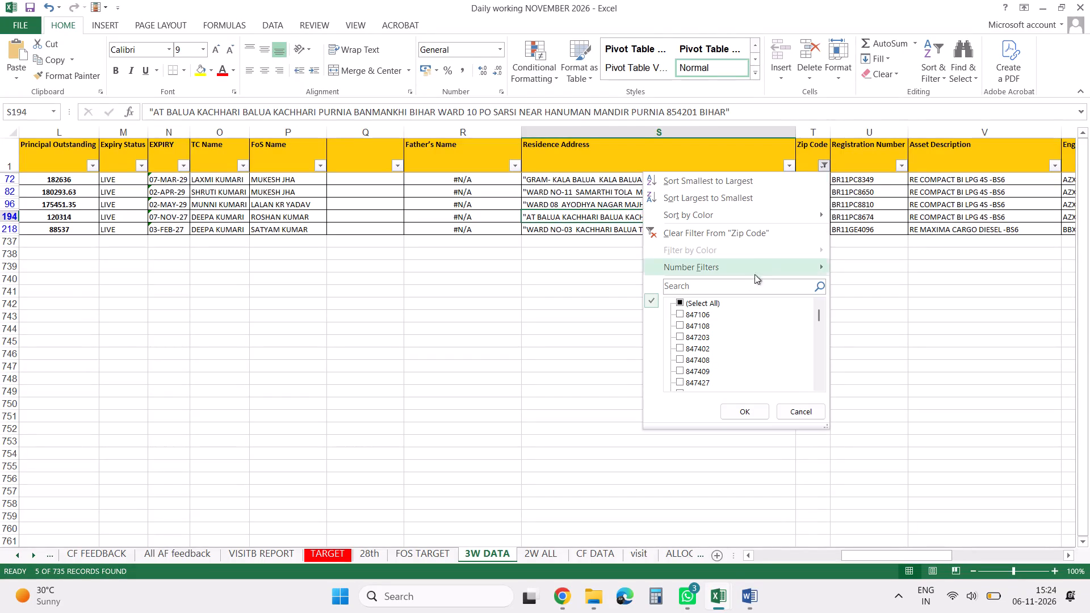
{"action": "left_click", "coordinate": [710, 302]}
{"action": "key", "text": "Return"}
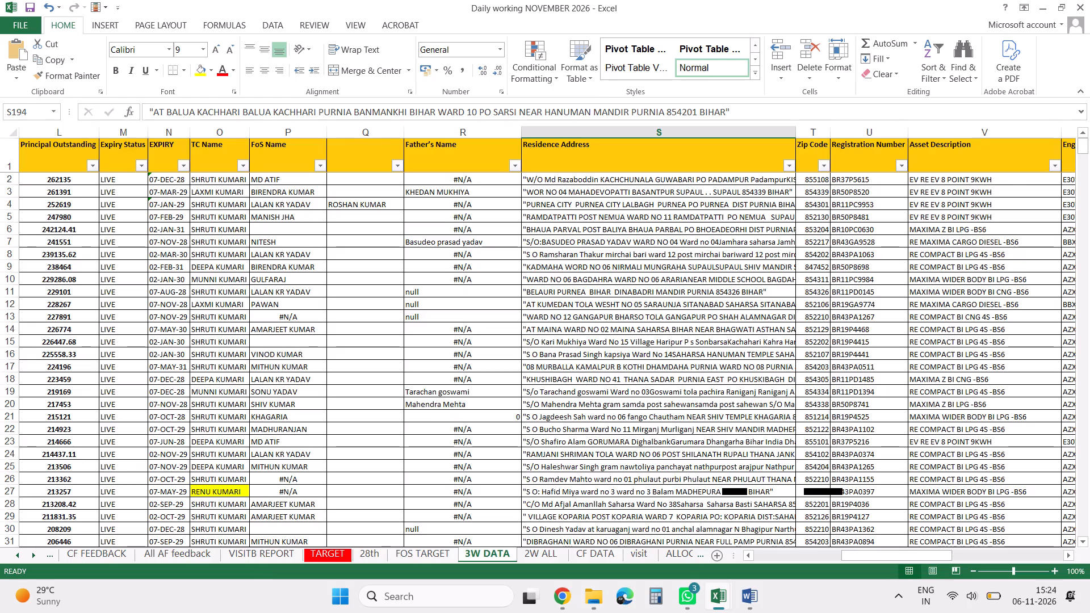
Filter the 3W DATA records to those whose Residence Address contains BALUA.
{"action": "left_click", "coordinate": [697, 159]}
{"action": "key", "text": "Left"}
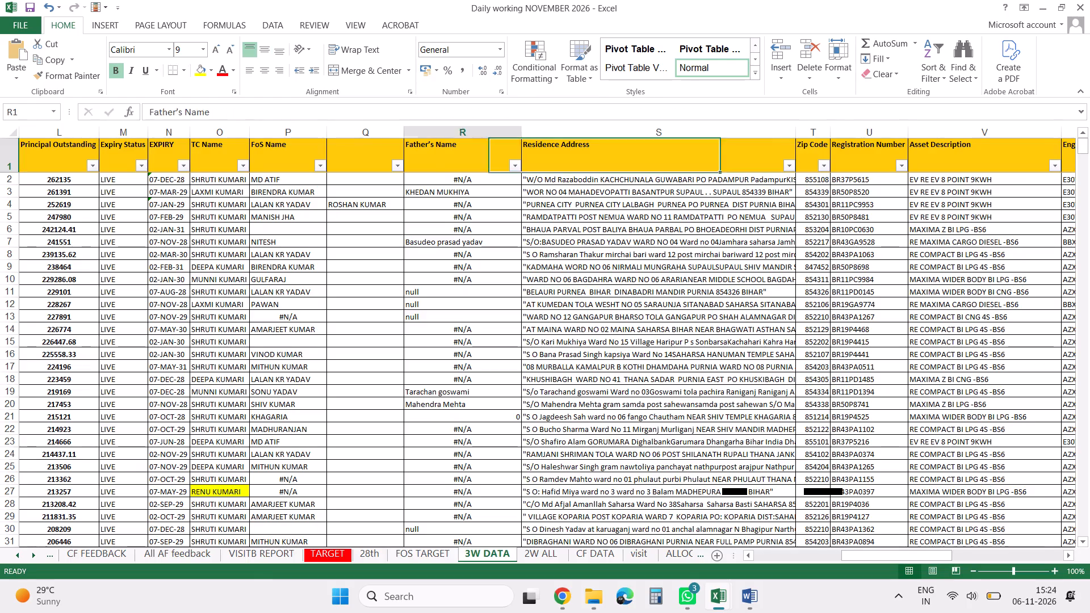
{"action": "key", "text": "Left"}
{"action": "key", "text": "Left"}
{"action": "key", "text": "Left"}
{"action": "key", "text": "Left"}
{"action": "key", "text": "Left"}
{"action": "key", "text": "Left"}
{"action": "key", "text": "Left"}
{"action": "key", "text": "Left"}
{"action": "key", "text": "Left"}
{"action": "key", "text": "Left"}
{"action": "key", "text": "Left"}
{"action": "key", "text": "Left"}
{"action": "key", "text": "Left"}
{"action": "key", "text": "Left"}
{"action": "key", "text": "Left"}
{"action": "key", "text": "Left"}
{"action": "key", "text": "Left"}
{"action": "key", "text": "Left"}
{"action": "key", "text": "Left"}
{"action": "key", "text": "Left"}
{"action": "key", "text": "Left"}
{"action": "key", "text": "Left"}
{"action": "key", "text": "Left"}
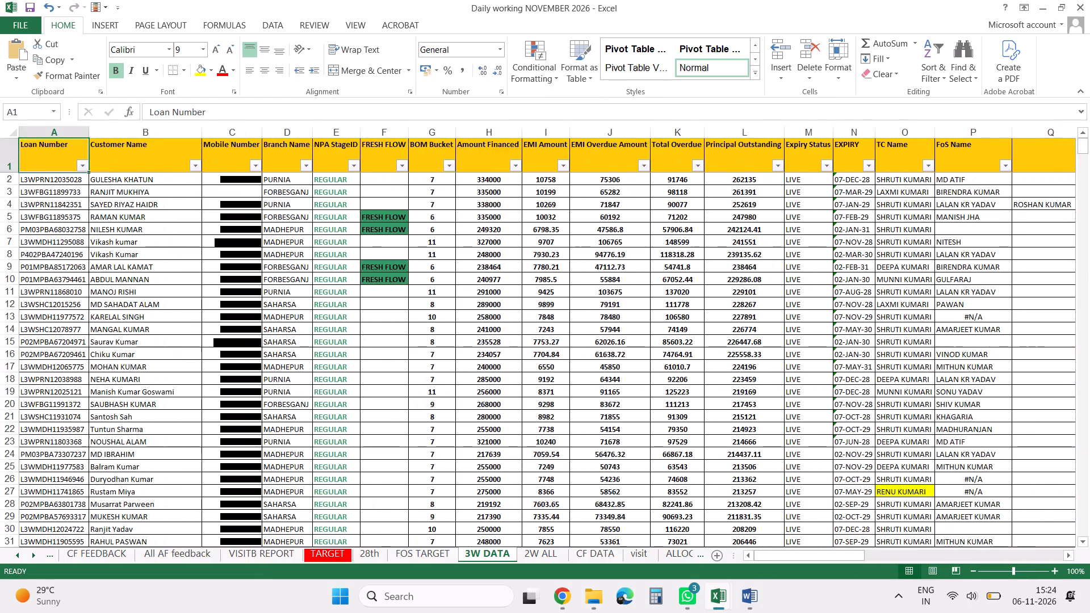
{"action": "key", "text": "Right"}
{"action": "key", "text": "Right"}
{"action": "key", "text": "Right"}
{"action": "key", "text": "Right"}
{"action": "key", "text": "Right"}
{"action": "key", "text": "Right"}
{"action": "key", "text": "Right"}
{"action": "key", "text": "Right"}
{"action": "key", "text": "Right"}
{"action": "key", "text": "Right"}
{"action": "key", "text": "Right"}
{"action": "key", "text": "Right"}
{"action": "key", "text": "Right"}
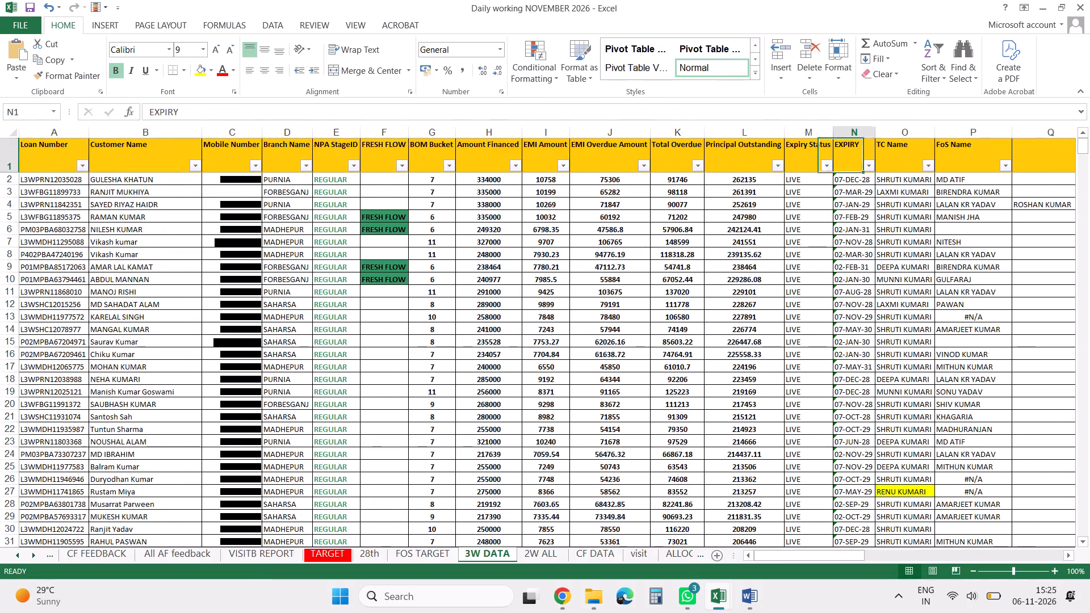
{"action": "key", "text": "Right"}
{"action": "key", "text": "Right"}
{"action": "key", "text": "Right"}
{"action": "key", "text": "Right"}
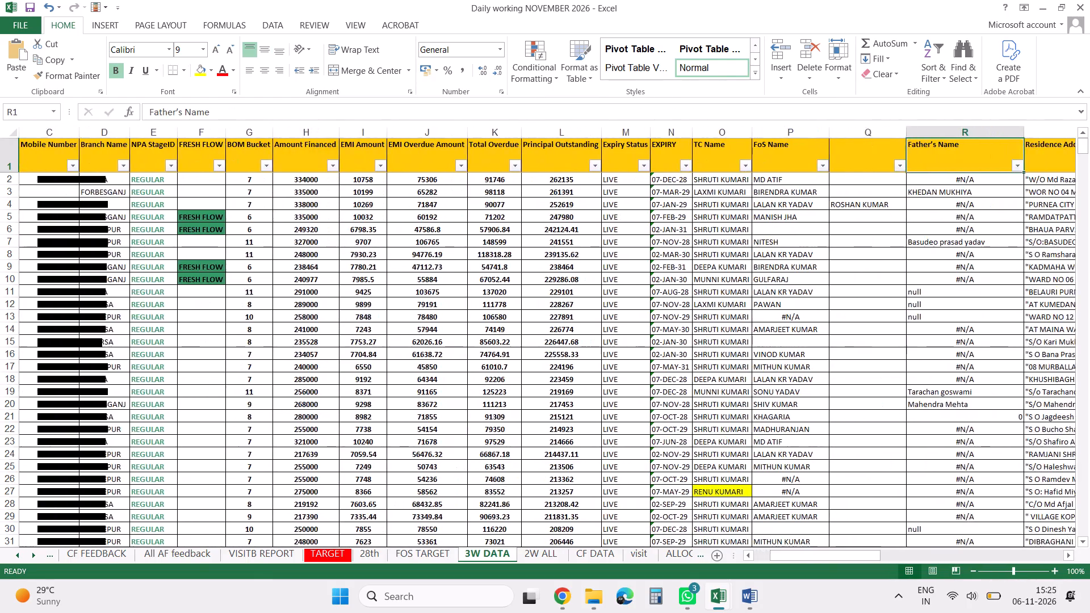
{"action": "key", "text": "Right"}
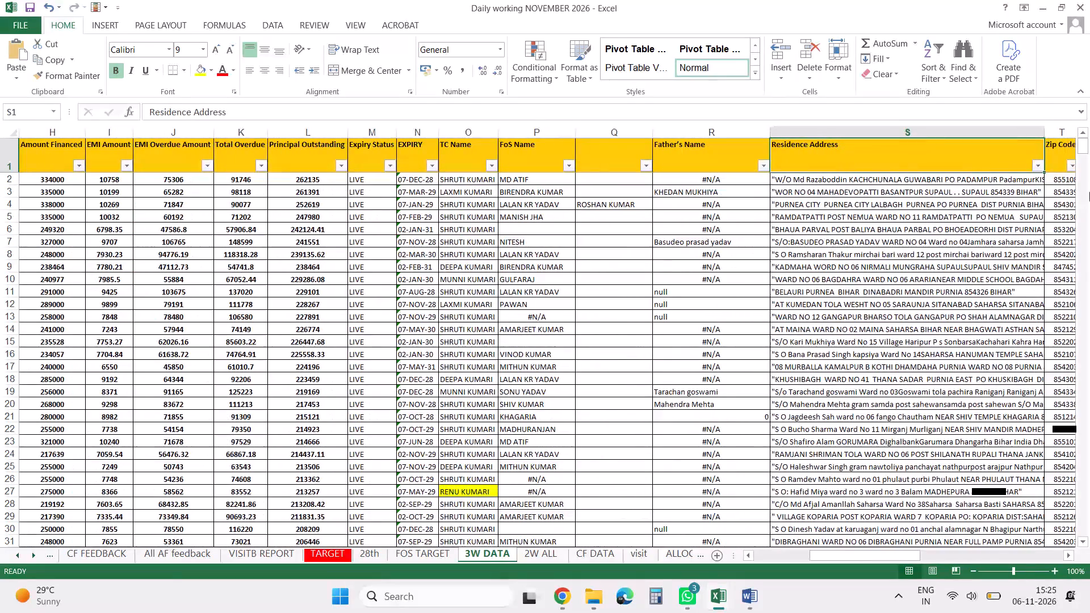
{"action": "left_click", "coordinate": [1036, 161]}
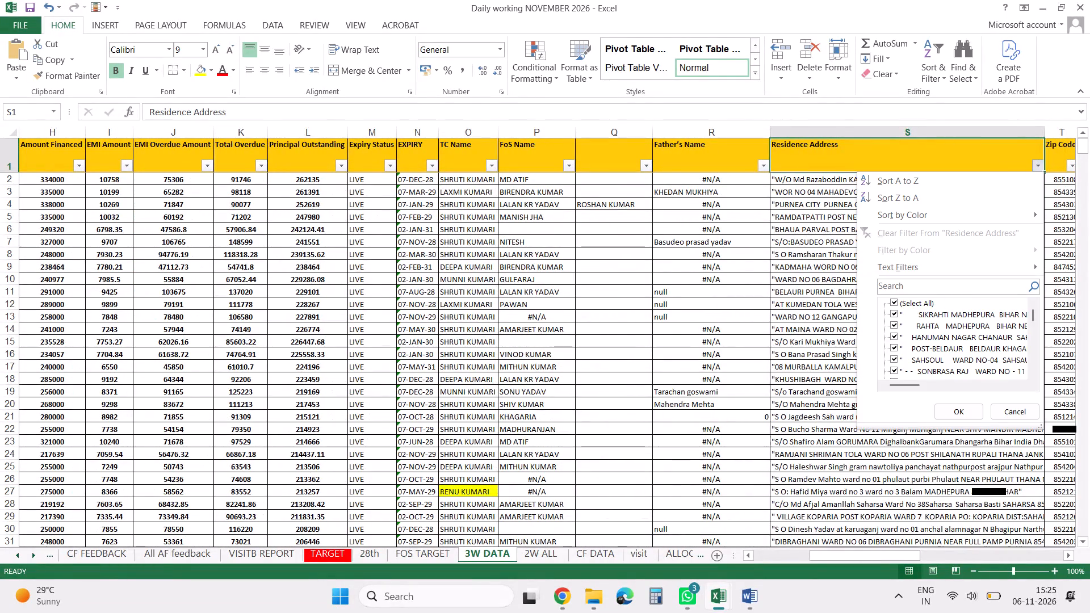
{"action": "left_click", "coordinate": [948, 285]}
{"action": "type", "text": "BALI"}
{"action": "key", "text": "BackSpace"}
{"action": "type", "text": "UA"}
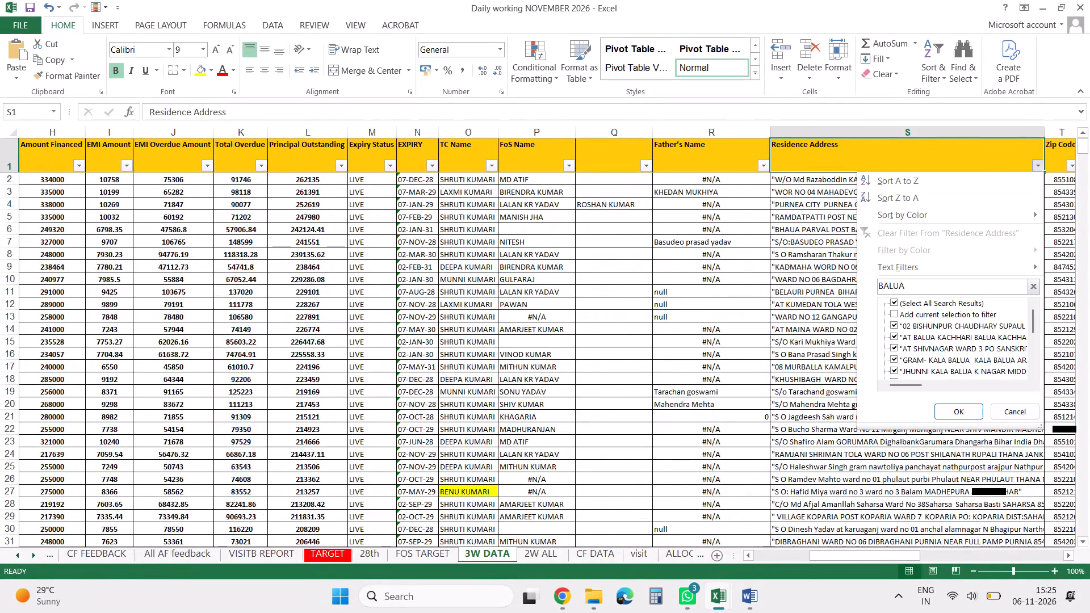
{"action": "key", "text": "Return"}
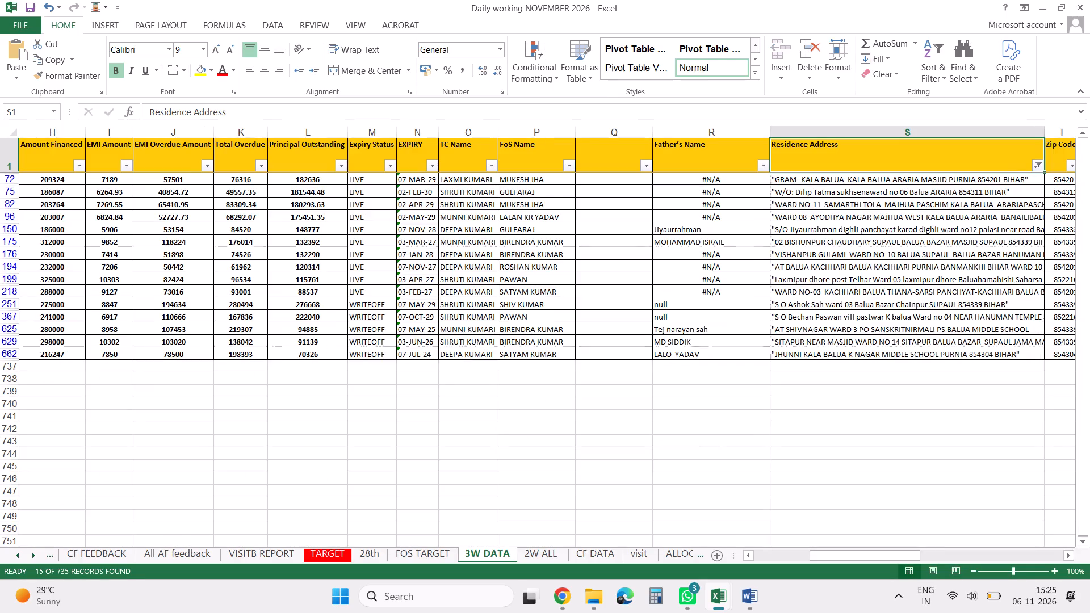
Search the Residence Address filter values for CHAMPA without applying a new filter.
{"action": "left_click", "coordinate": [1038, 165]}
{"action": "left_click", "coordinate": [946, 282]}
{"action": "key", "text": "v"}
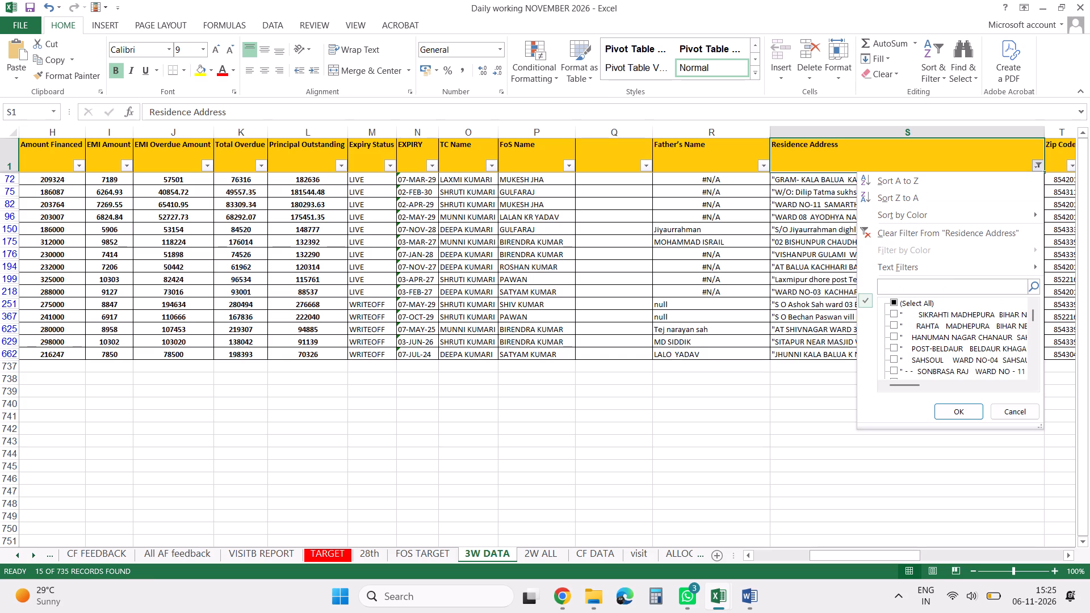
{"action": "key", "text": "BackSpace"}
{"action": "type", "text": "CHANM"}
{"action": "key", "text": "BackSpace"}
{"action": "key", "text": "BackSpace"}
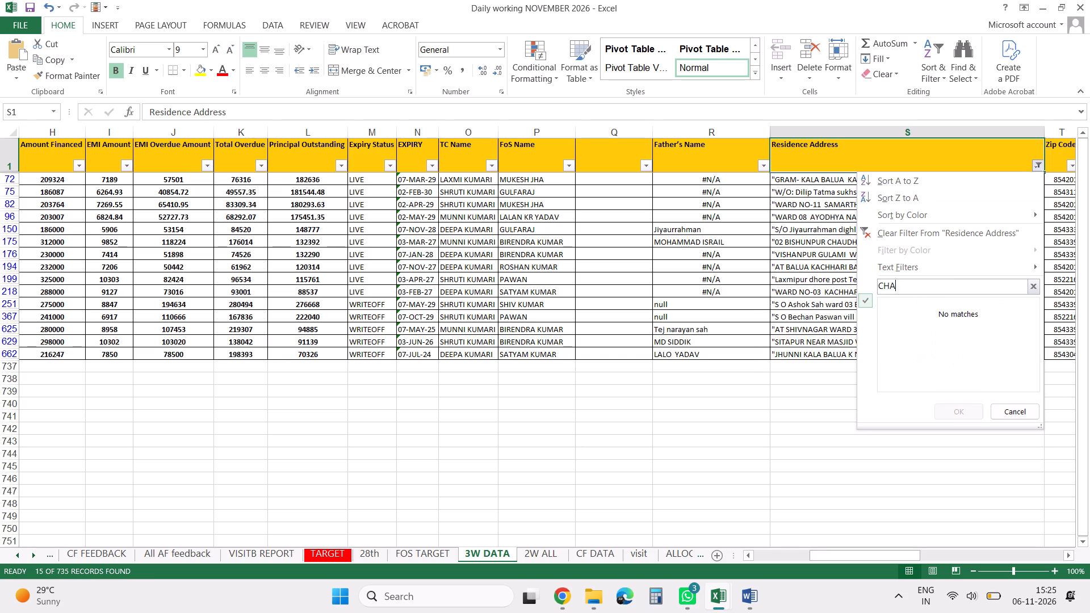
{"action": "type", "text": "MPP"}
{"action": "key", "text": "BackSpace"}
{"action": "key", "text": "a"}
{"action": "key", "text": "BackSpace"}
{"action": "key", "text": "BackSpace"}
{"action": "key", "text": "BackSpace"}
{"action": "key", "text": "BackSpace"}
{"action": "key", "text": "BackSpace"}
{"action": "key", "text": "BackSpace"}
{"action": "key", "text": "BackSpace"}
{"action": "key", "text": "BackSpace"}
{"action": "key", "text": "BackSpace"}
{"action": "left_click", "coordinate": [791, 263]}
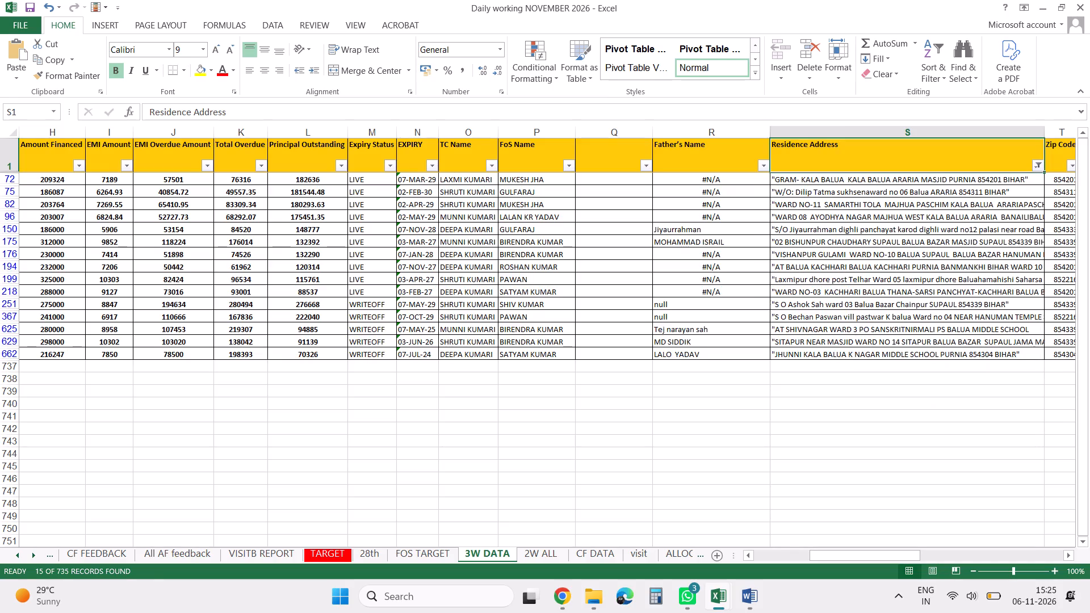
Clear the Residence Address filter and keep filtering enabled on the 3W DATA header row.
{"action": "left_click", "coordinate": [727, 166]}
{"action": "key", "text": "ctrl+shift+l"}
{"action": "key", "text": "ctrl+shift+l"}
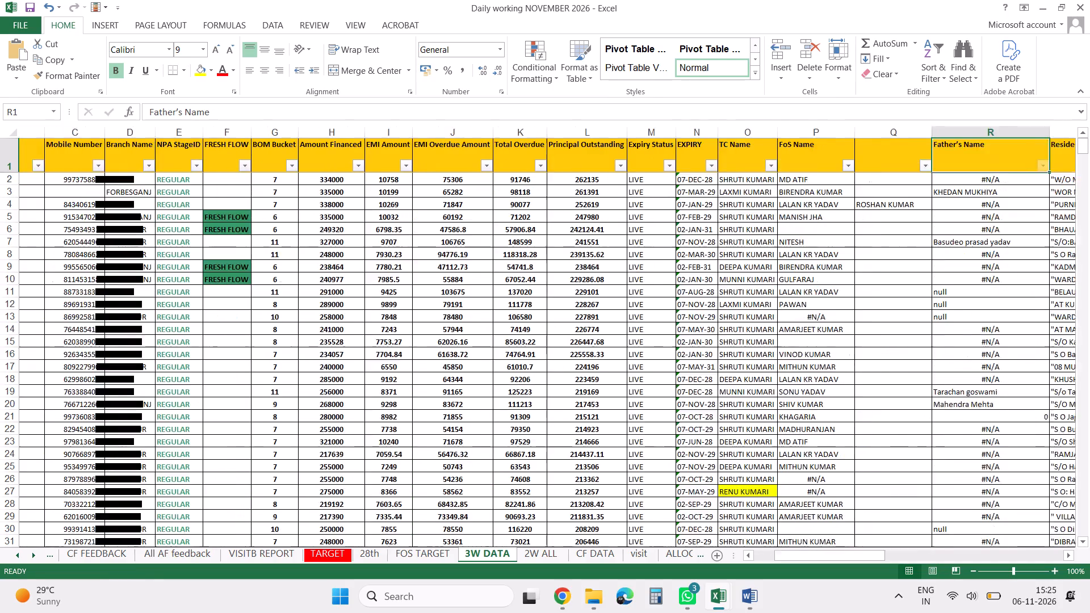
{"action": "key", "text": "Up"}
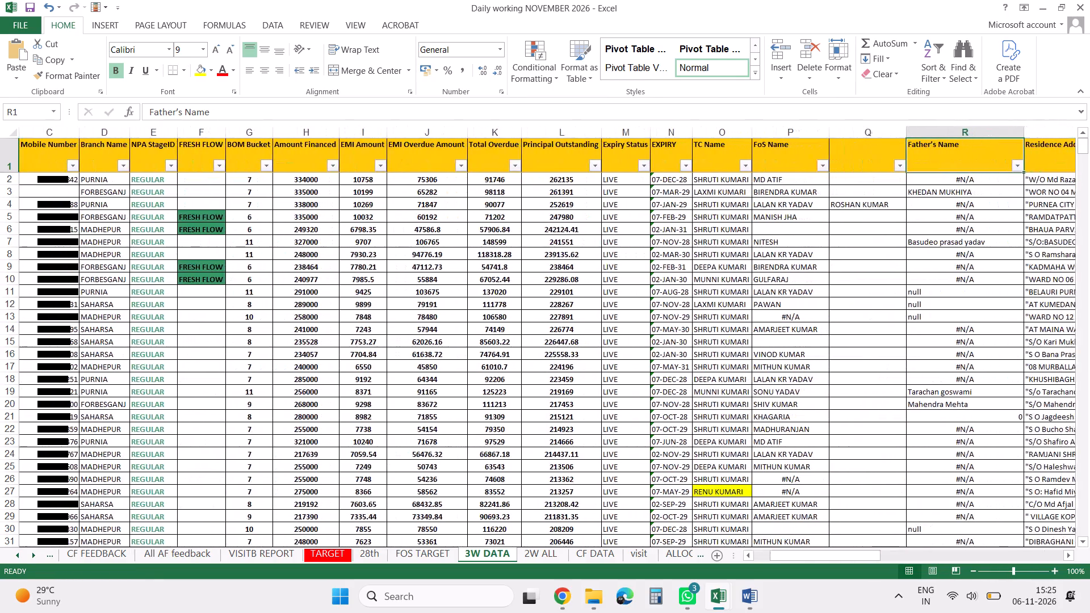
Search the Residence Address values for CHAM, and filter the 3W DATA records to addresses containing NAGAR.
{"action": "key", "text": "Right"}
{"action": "key", "text": "Right"}
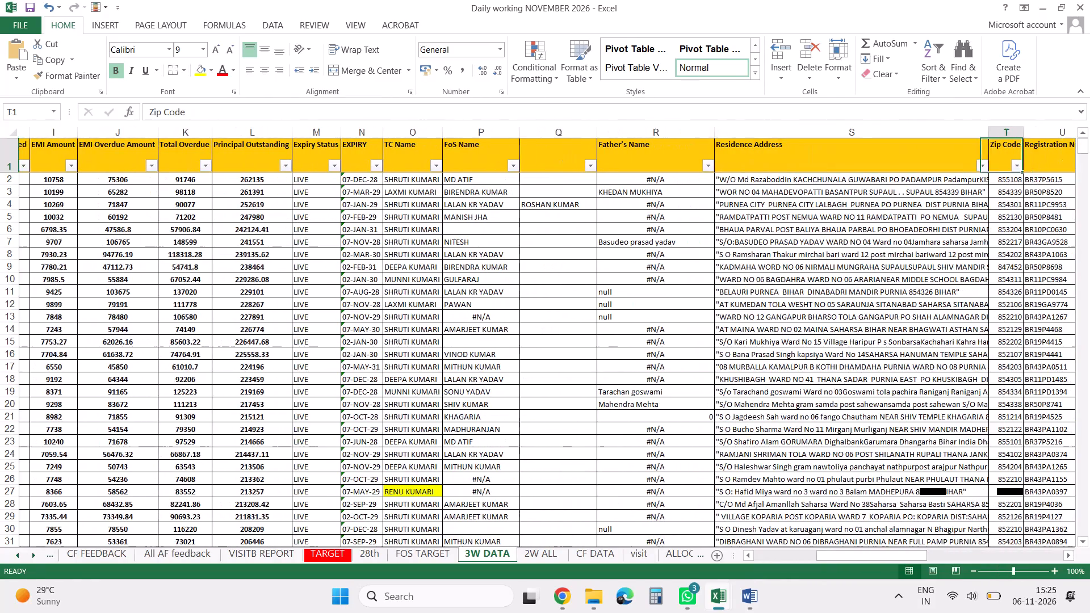
{"action": "left_click", "coordinate": [971, 168]}
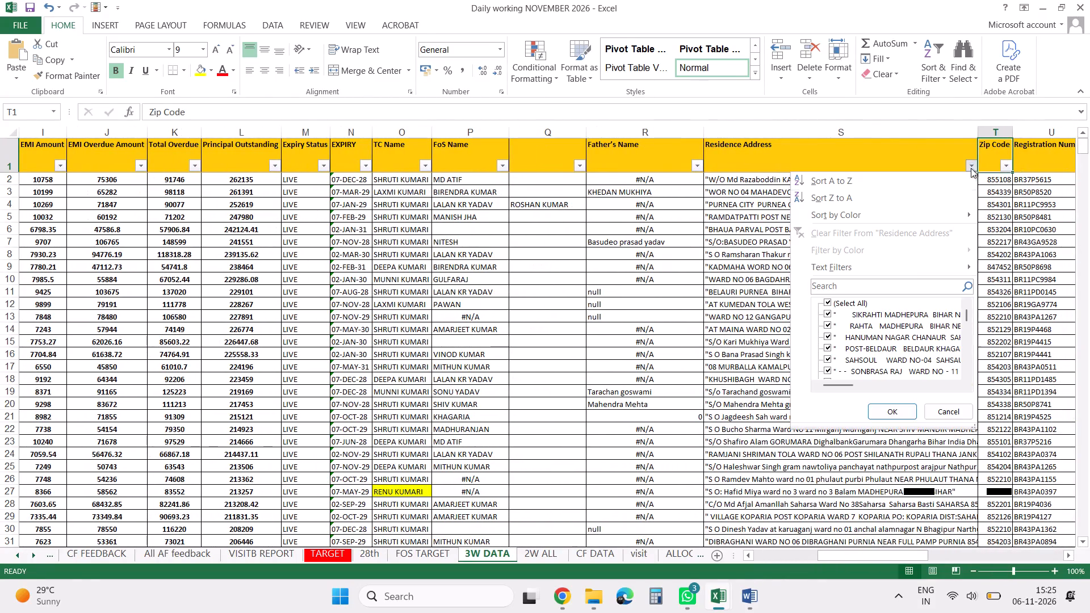
{"action": "left_click", "coordinate": [900, 288]}
{"action": "type", "text": "CHAM"}
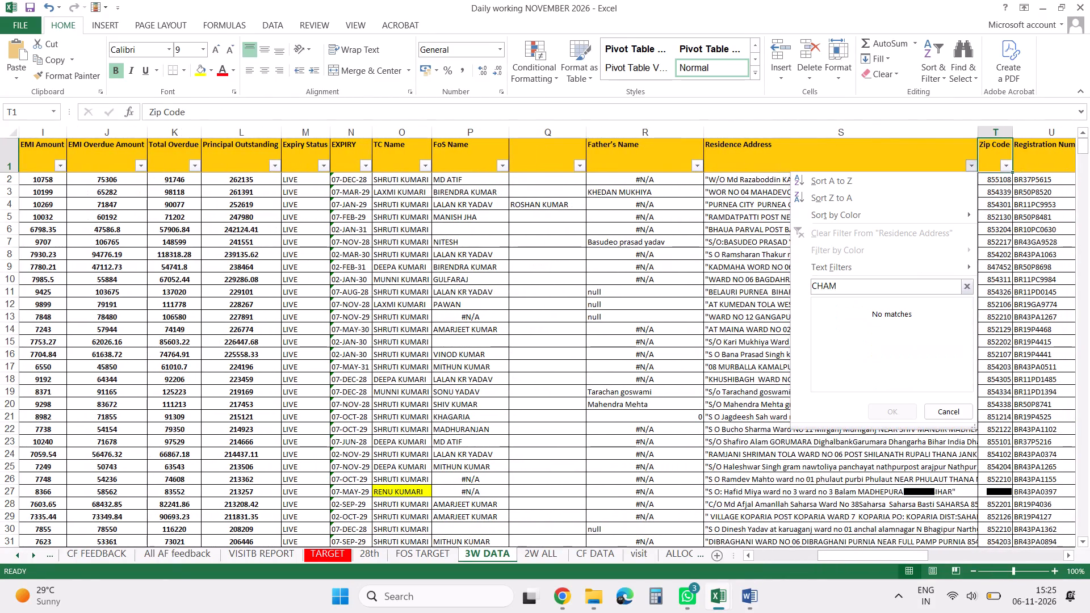
{"action": "key", "text": "BackSpace"}
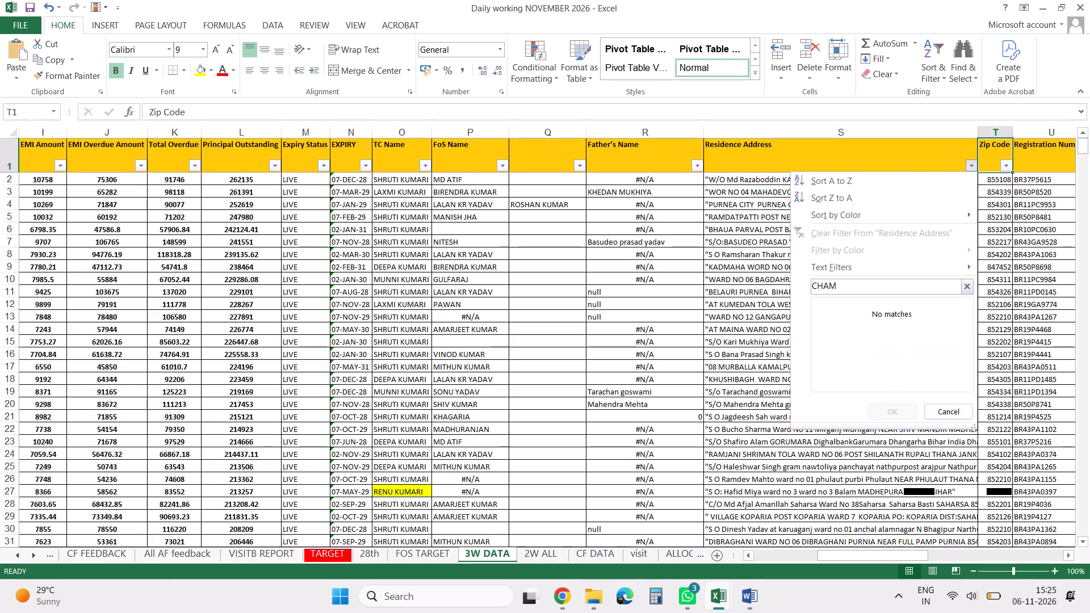
{"action": "key", "text": "BackSpace"}
{"action": "key", "text": "BackSpace"}
{"action": "key", "text": "BackSpace"}
{"action": "type", "text": "NAGAR"}
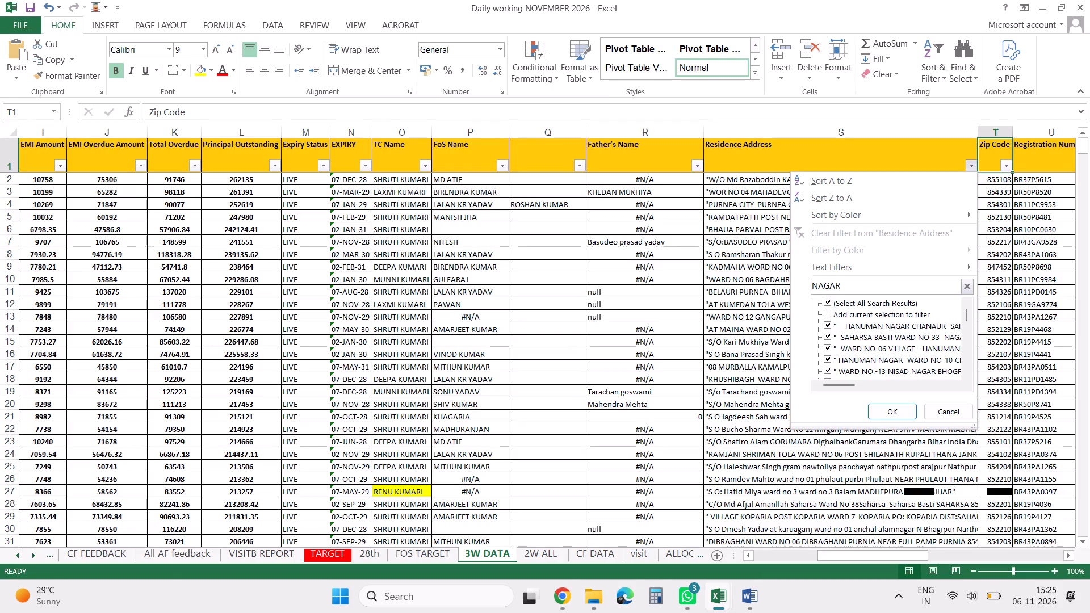
{"action": "key", "text": "Return"}
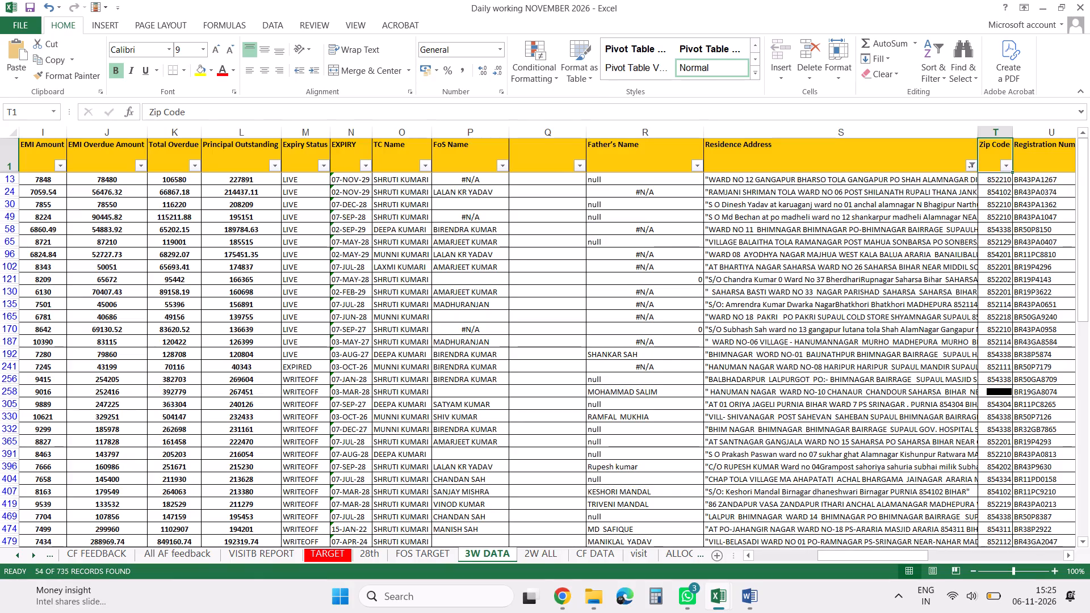
Clear the NAGAR address filter from the 3W DATA sheet and re-enable filtering on its header row.
{"action": "left_click", "coordinate": [902, 163]}
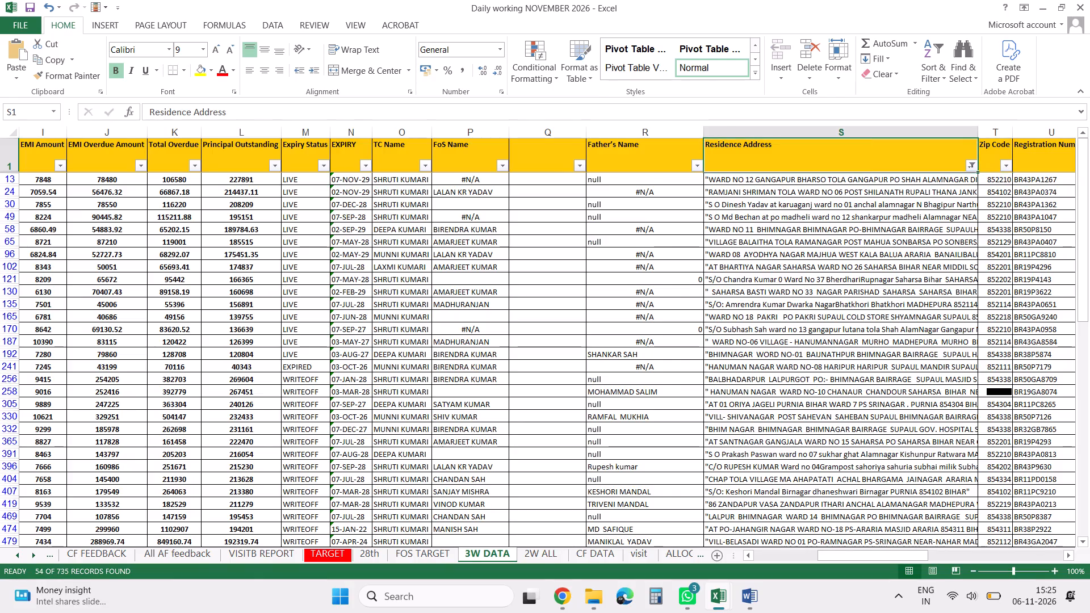
{"action": "key", "text": "ctrl+shift+l"}
{"action": "key", "text": "ctrl+Left"}
{"action": "key", "text": "ctrl+Left"}
{"action": "key", "text": "ctrl+Left"}
{"action": "key", "text": "ctrl+Left"}
{"action": "key", "text": "ctrl+Left"}
{"action": "key", "text": "ctrl+Left"}
{"action": "key", "text": "ctrl+Left"}
{"action": "key", "text": "ctrl+Left"}
{"action": "key", "text": "ctrl+Left"}
{"action": "key", "text": "ctrl+Left"}
{"action": "key", "text": "ctrl+Left"}
{"action": "key", "text": "ctrl+Left"}
{"action": "key", "text": "ctrl+Left"}
{"action": "key", "text": "ctrl+Left"}
{"action": "key", "text": "ctrl+Left"}
{"action": "key", "text": "ctrl+Left"}
{"action": "key", "text": "ctrl+Left"}
{"action": "key", "text": "ctrl+Left"}
{"action": "key", "text": "ctrl+Left"}
{"action": "key", "text": "ctrl+Left"}
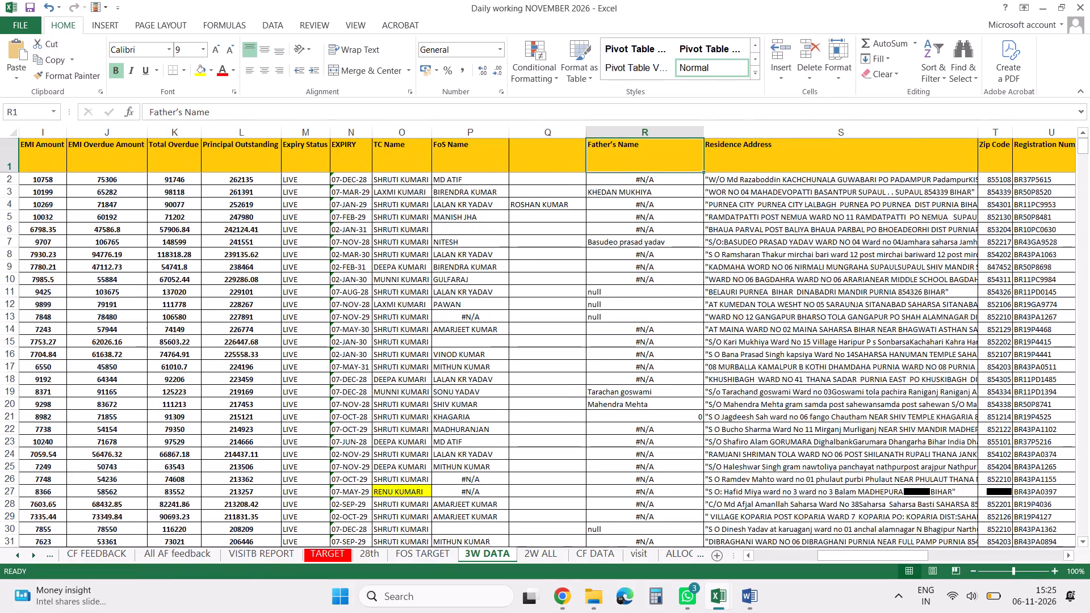
{"action": "key", "text": "ctrl+shift+l"}
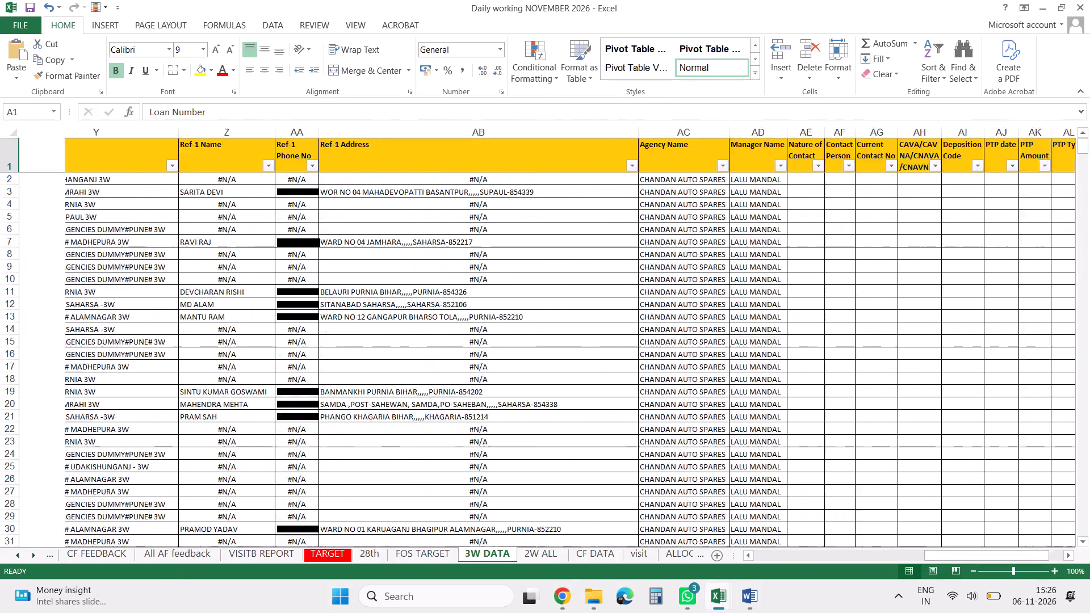
Filter the 3W DATA records by FoS Name to only #N/A and blank entries.
{"action": "key", "text": "ctrl+Left"}
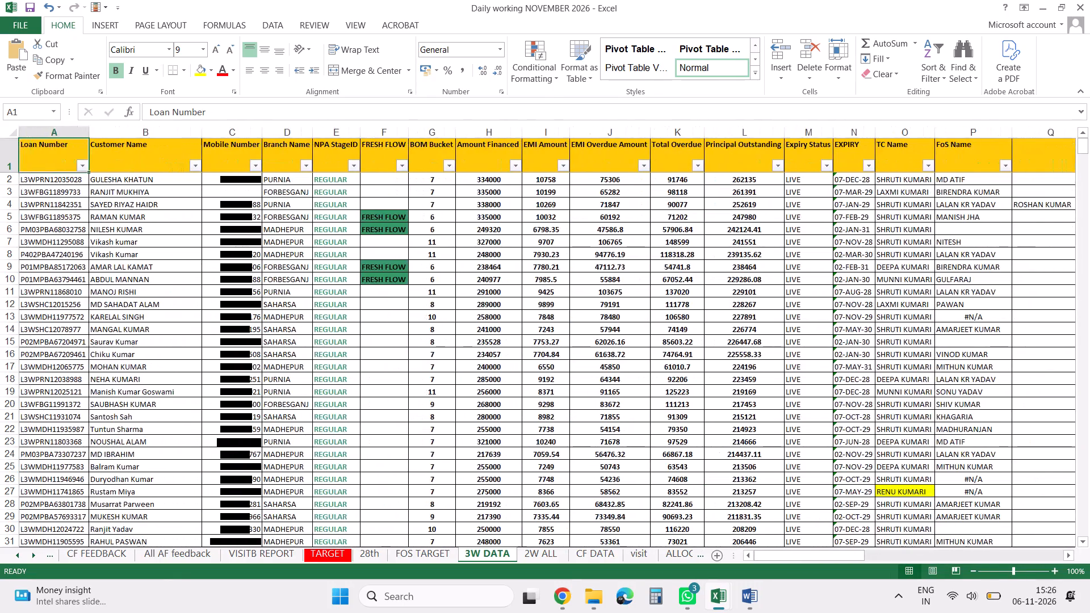
{"action": "left_click", "coordinate": [1004, 165]}
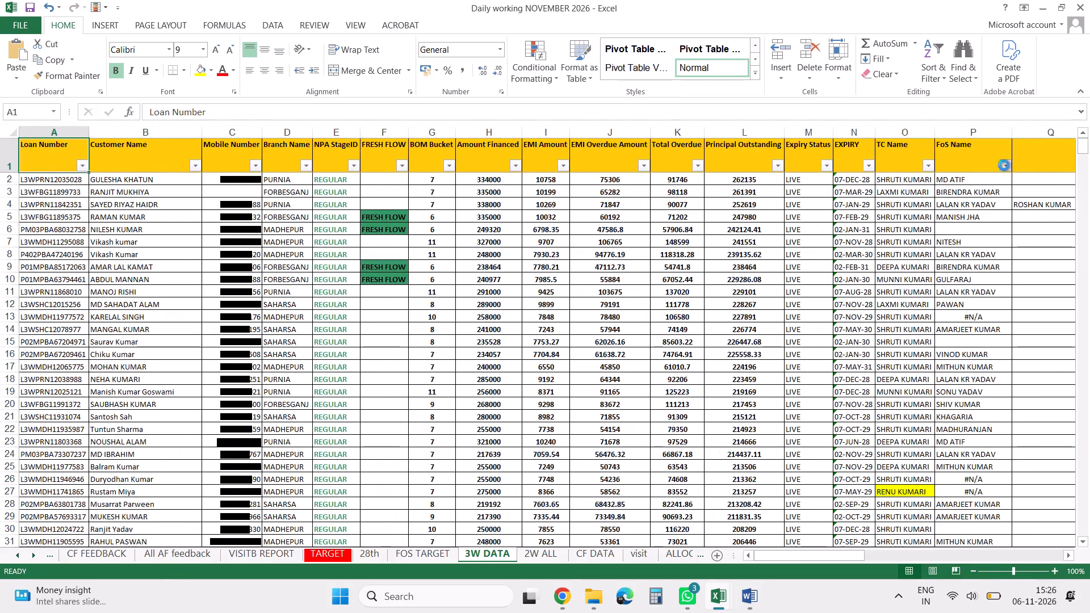
{"action": "left_click", "coordinate": [885, 305]}
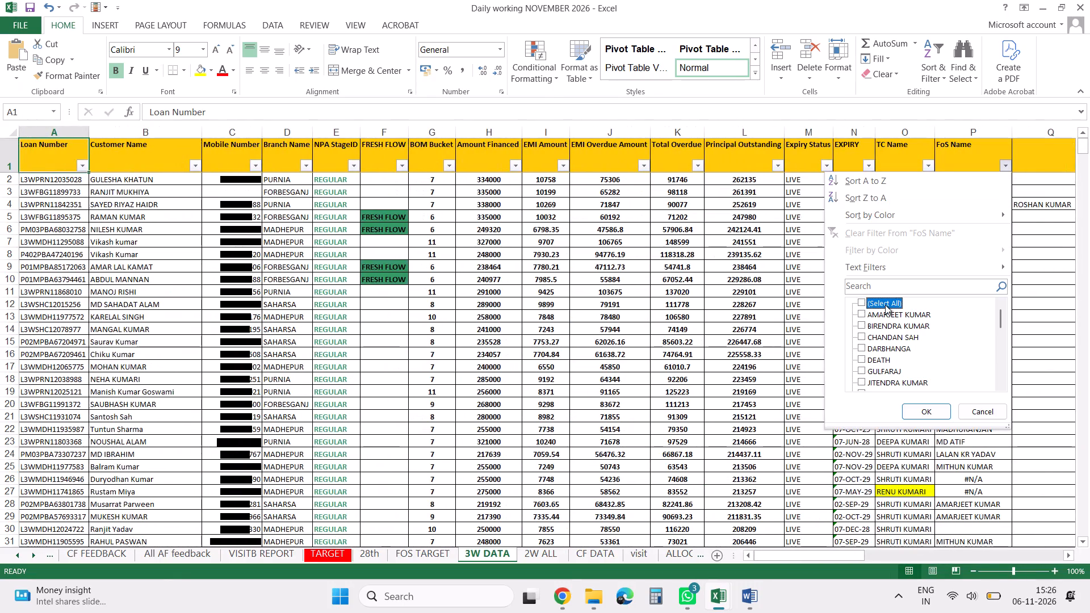
{"action": "key", "text": "Down"}
{"action": "key", "text": "Down"}
{"action": "key", "text": "Down"}
{"action": "key", "text": "Down"}
{"action": "key", "text": "Down"}
{"action": "key", "text": "Down"}
{"action": "key", "text": "Down"}
{"action": "key", "text": "Down"}
{"action": "key", "text": "Down"}
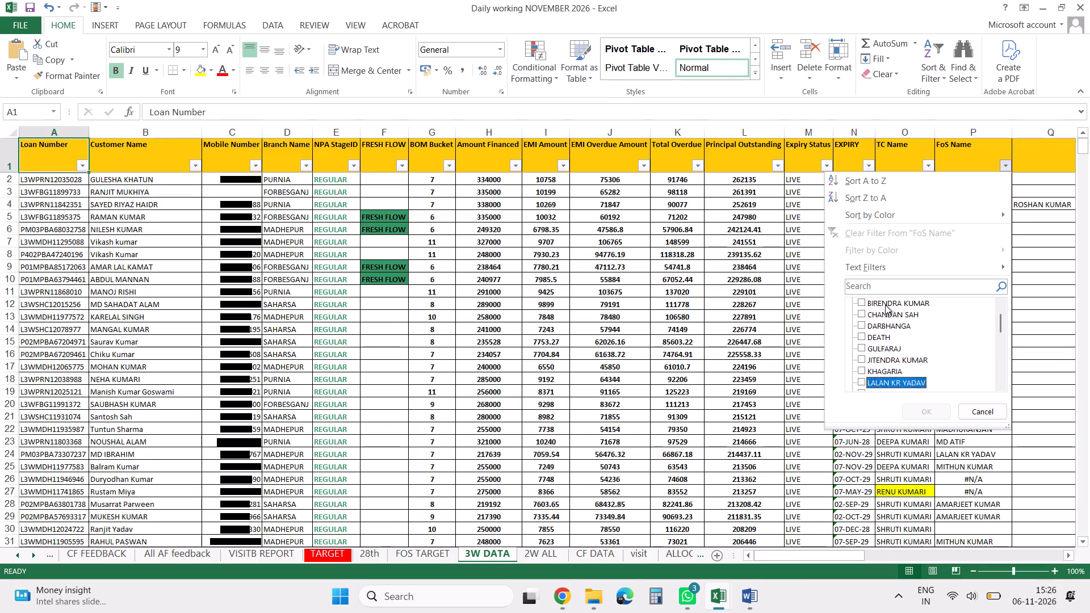
{"action": "key", "text": "Down"}
{"action": "key", "text": "Down"}
{"action": "key", "text": "Down"}
{"action": "key", "text": "Down"}
{"action": "key", "text": "Down"}
{"action": "key", "text": "Down"}
{"action": "key", "text": "Down"}
{"action": "key", "text": "Down"}
{"action": "key", "text": "Down"}
{"action": "key", "text": "Down"}
{"action": "key", "text": "Down"}
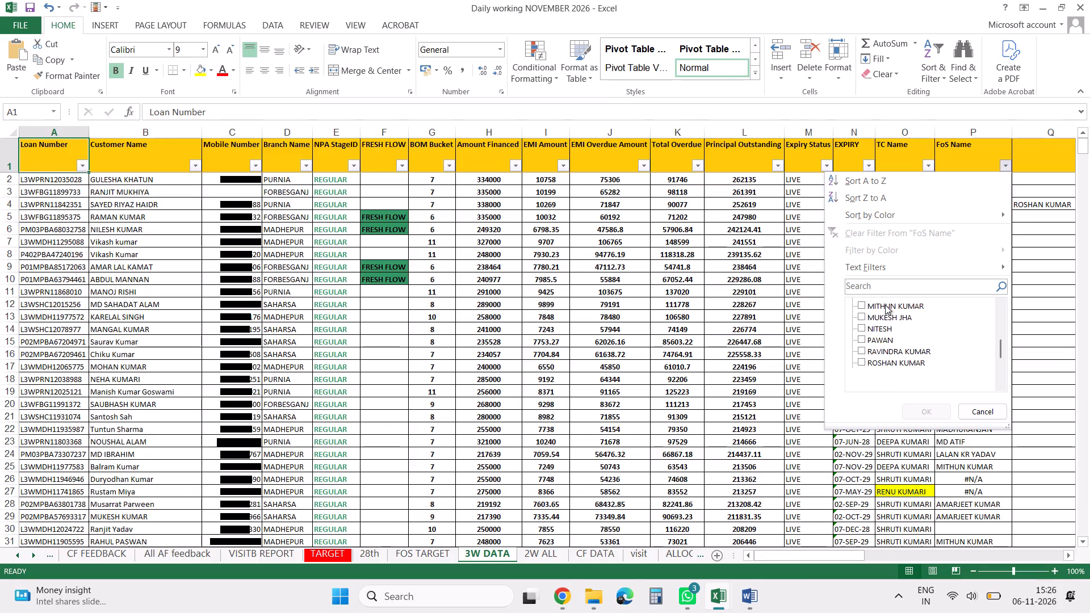
{"action": "key", "text": "Down"}
{"action": "key", "text": "Down"}
{"action": "key", "text": "Down"}
{"action": "key", "text": "Down"}
{"action": "key", "text": "Down"}
{"action": "key", "text": "Down"}
{"action": "key", "text": "Down"}
{"action": "key", "text": "Down"}
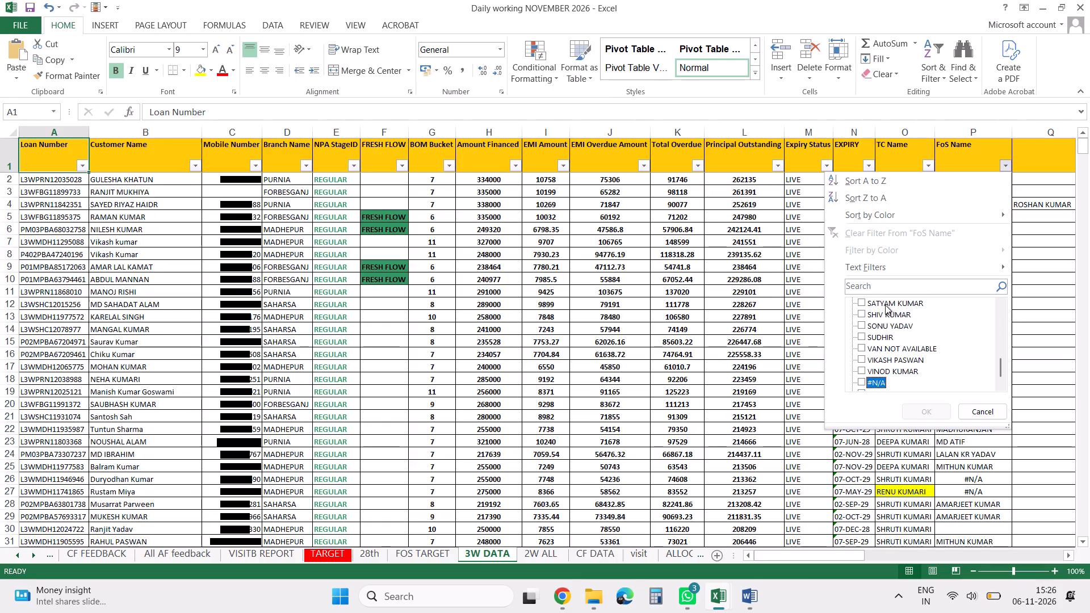
{"action": "key", "text": "Down"}
{"action": "key", "text": "Up"}
{"action": "key", "text": "space"}
{"action": "key", "text": "Down"}
{"action": "key", "text": "space"}
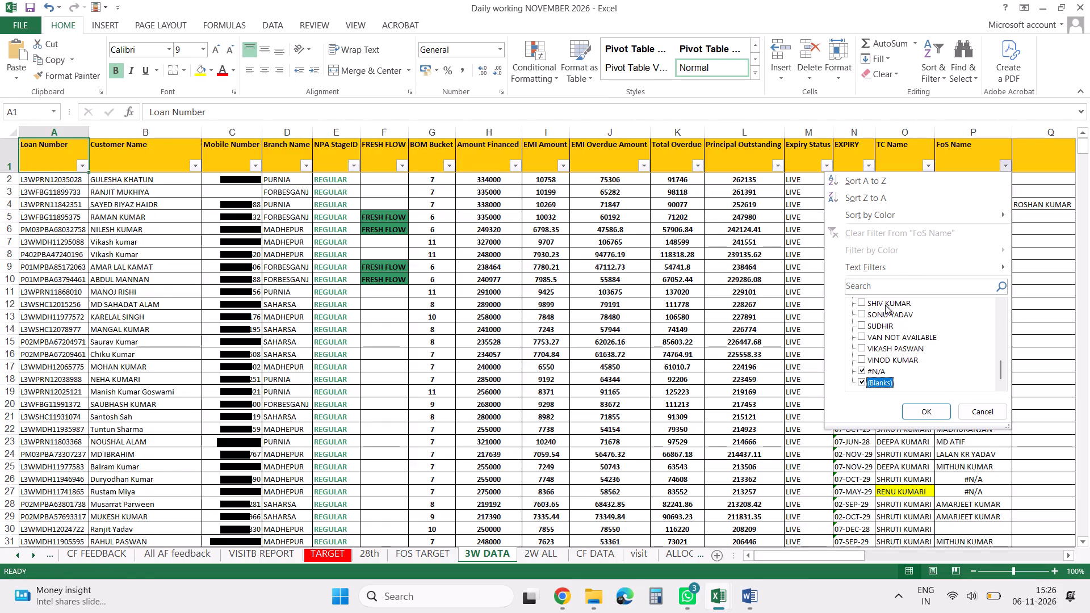
{"action": "key", "text": "Return"}
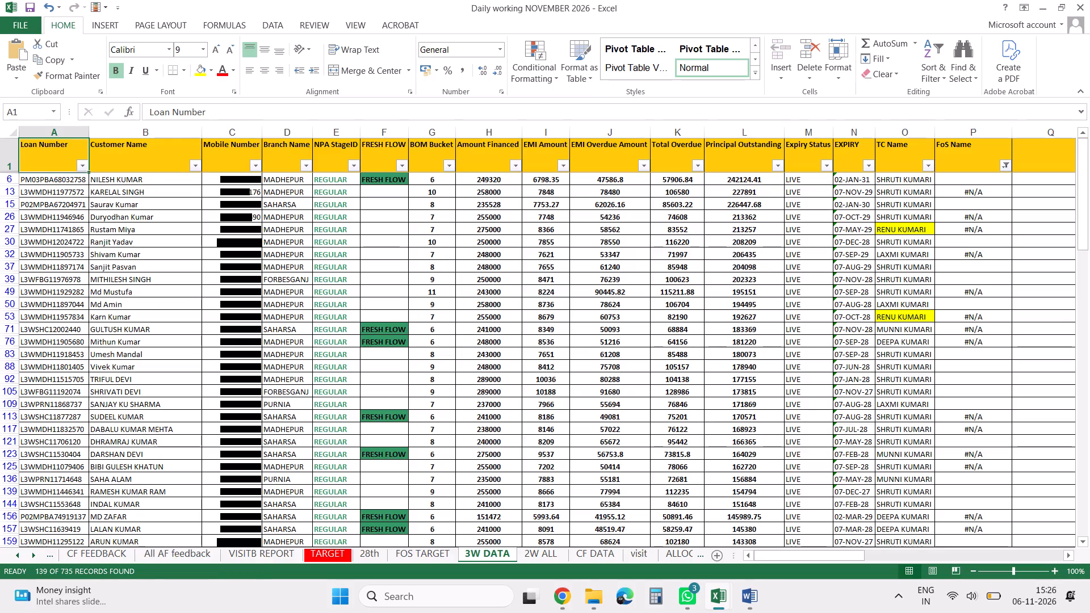
{"action": "left_click", "coordinate": [904, 181]}
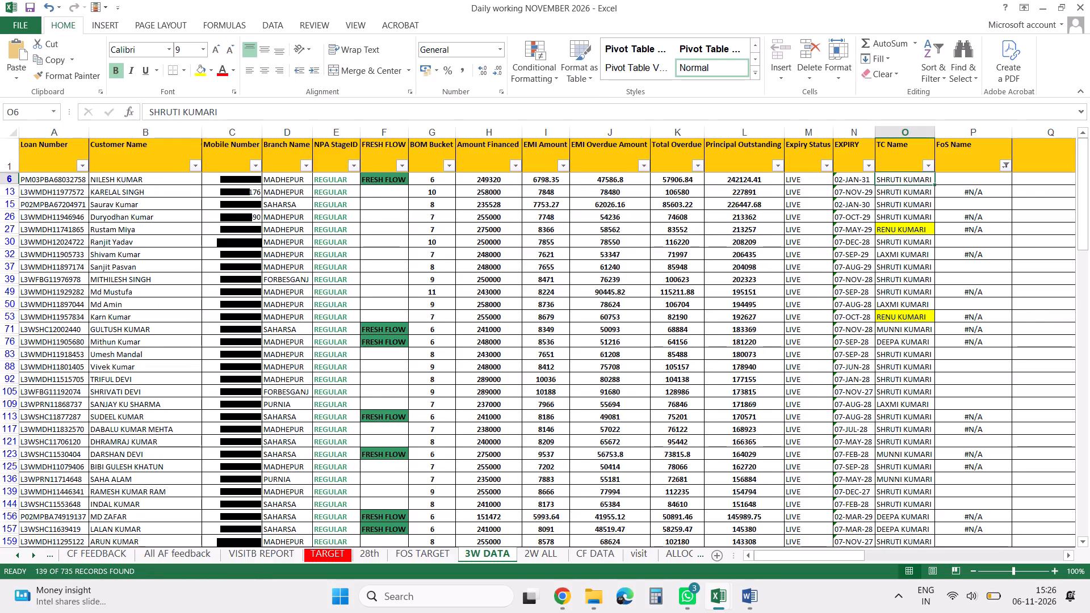
Filter the 3W DATA records further to residence addresses containing MADHEPU.
{"action": "key", "text": "Right"}
{"action": "key", "text": "Right"}
{"action": "key", "text": "Right"}
{"action": "key", "text": "Right"}
{"action": "key", "text": "Right"}
{"action": "key", "text": "Right"}
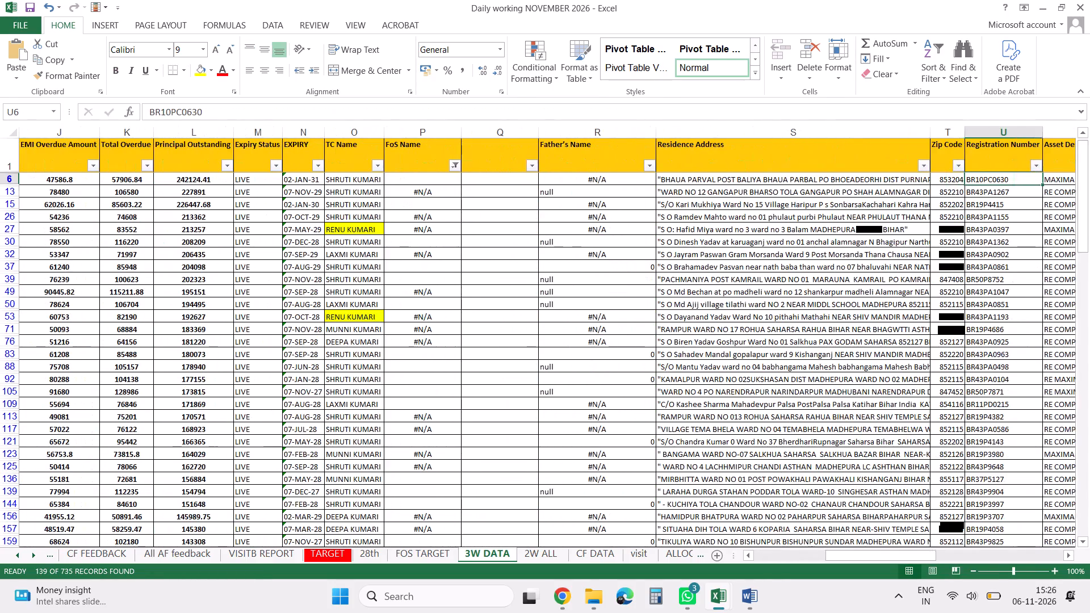
{"action": "key", "text": "Left"}
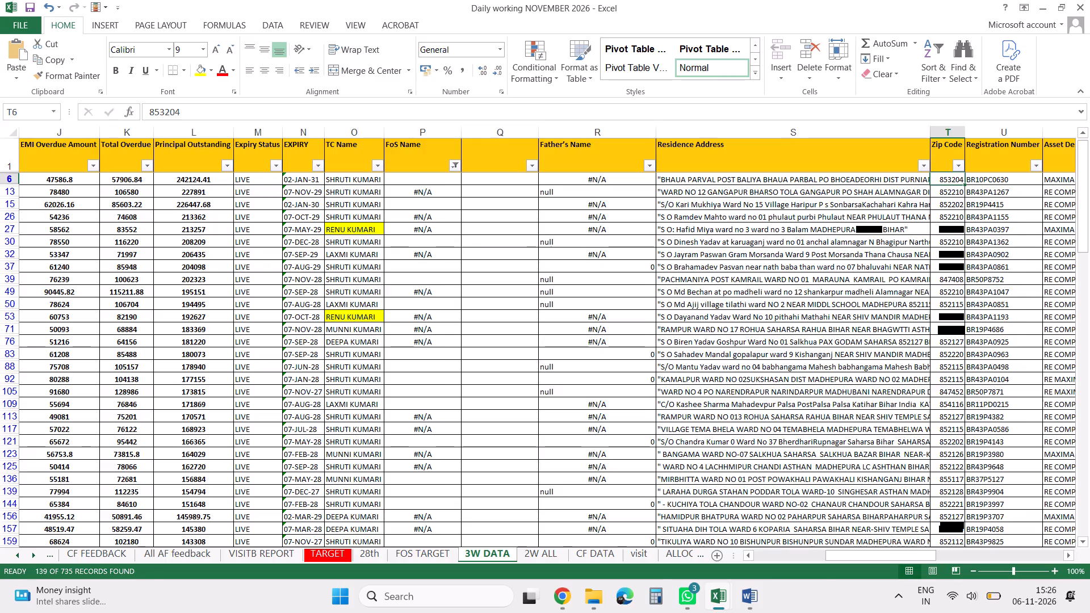
{"action": "left_click", "coordinate": [925, 164]}
{"action": "left_click", "coordinate": [865, 285]}
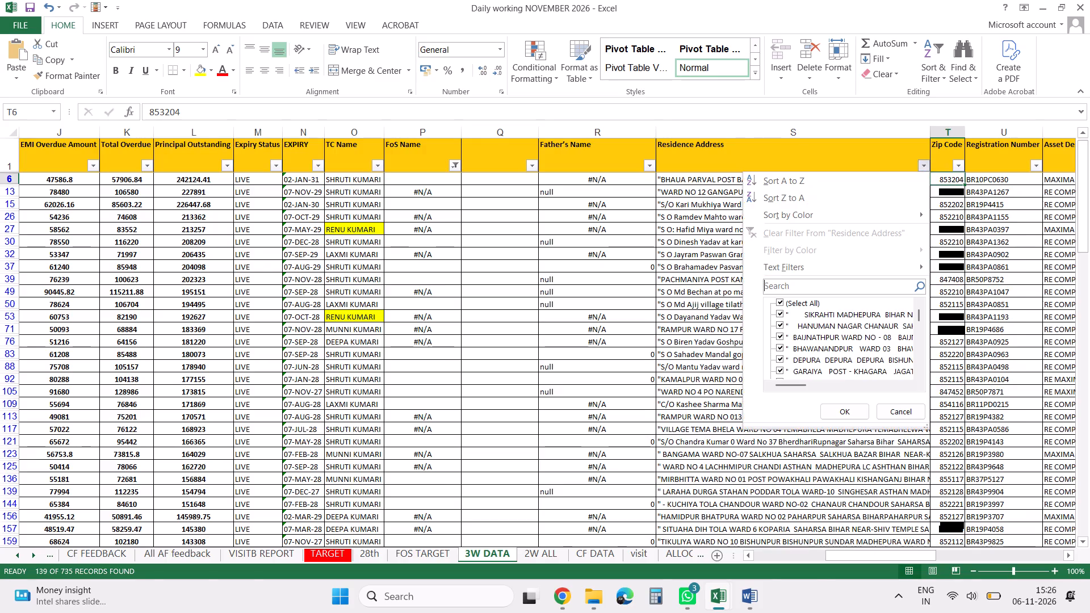
{"action": "type", "text": "MAD"}
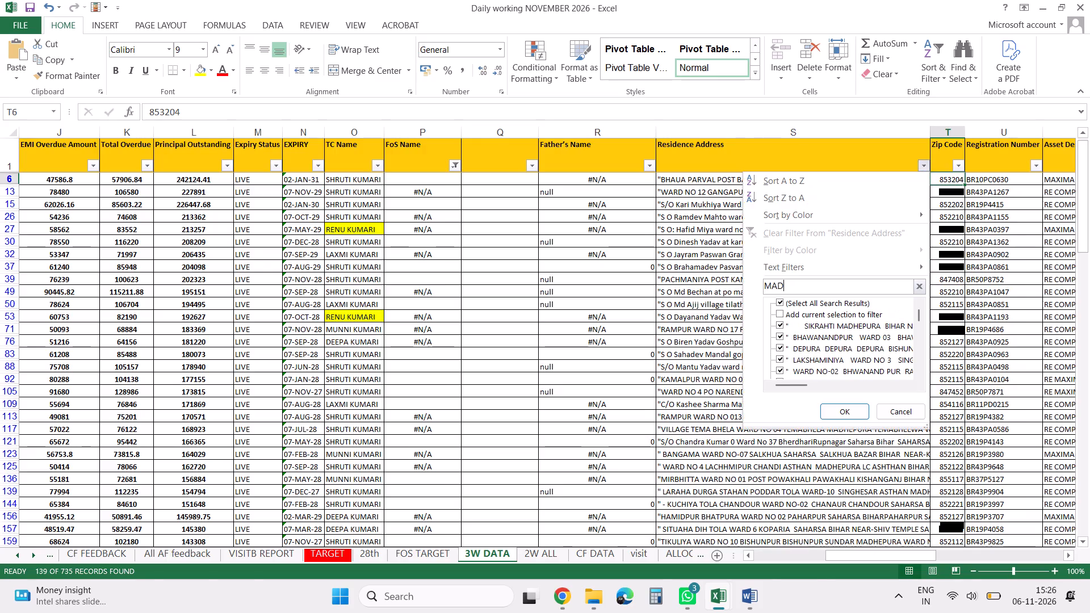
{"action": "type", "text": "HEPU"}
{"action": "key", "text": "Return"}
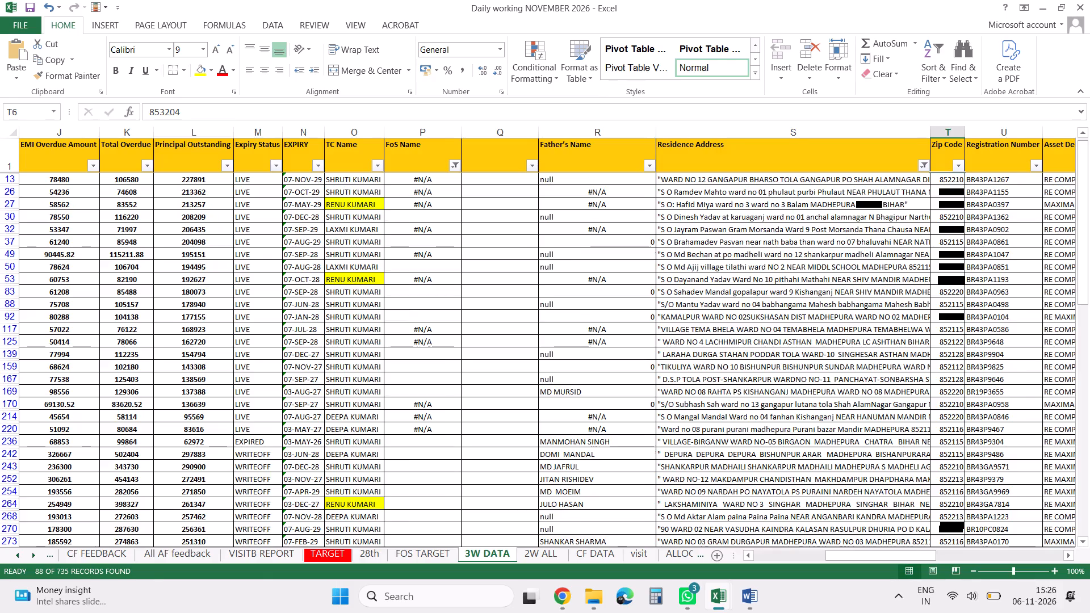
Read the full residence addresses of the filtered Madhepura records one by one, from row 13 to row 117.
{"action": "left_click", "coordinate": [793, 186]}
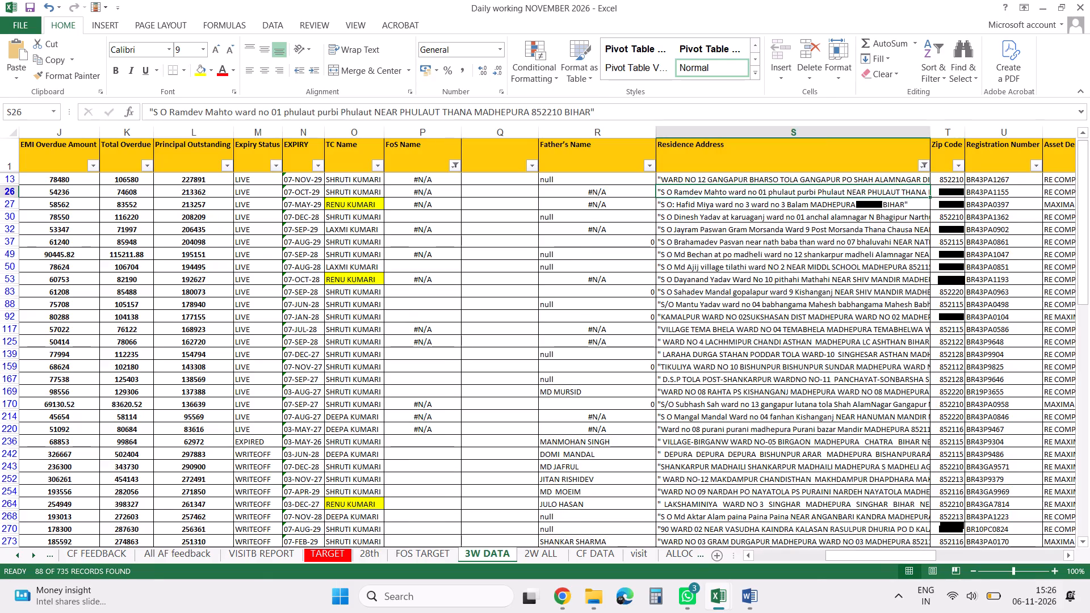
{"action": "key", "text": "Up"}
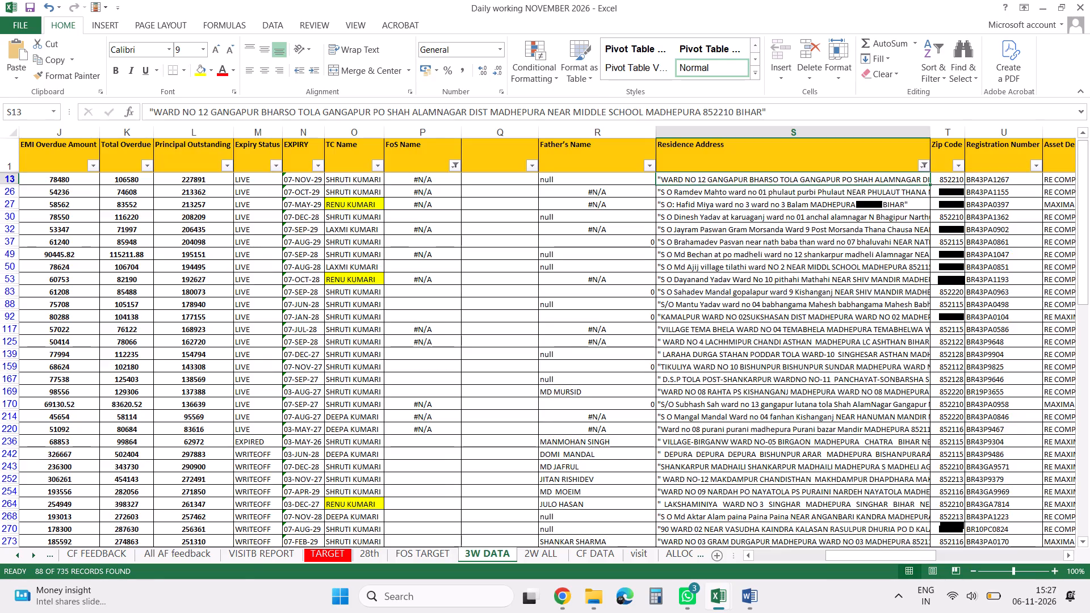
{"action": "key", "text": "Down"}
{"action": "key", "text": "Down"}
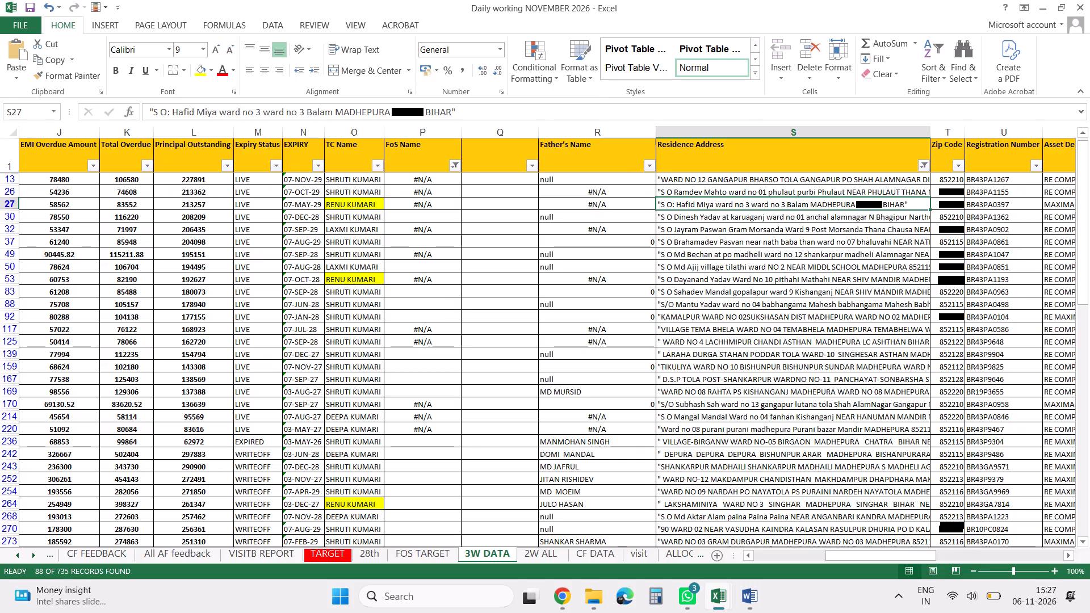
{"action": "key", "text": "Down"}
{"action": "key", "text": "Down"}
{"action": "key", "text": "Up"}
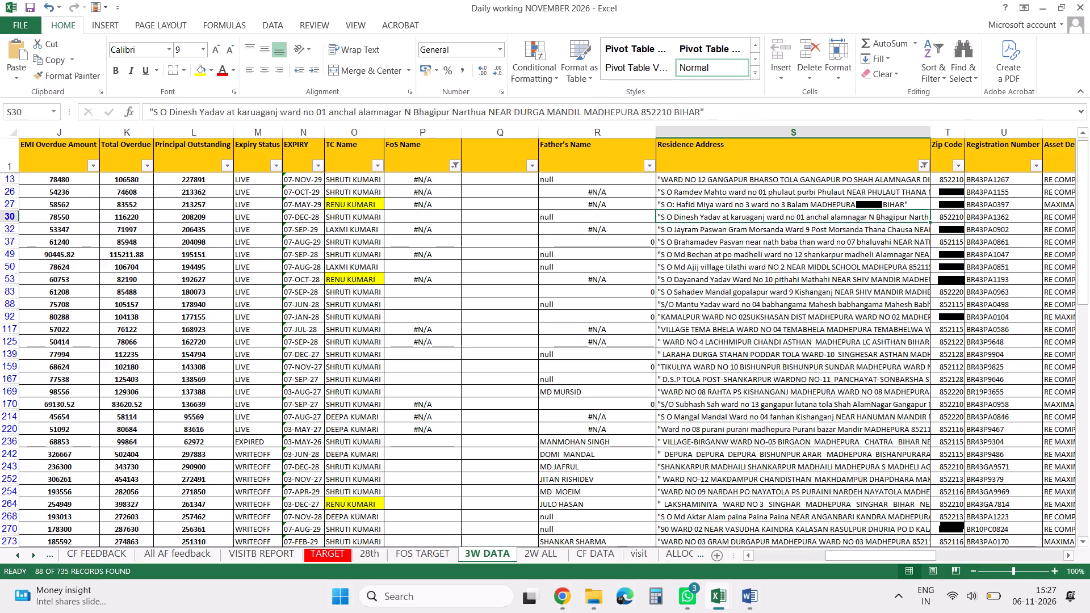
{"action": "key", "text": "Down"}
{"action": "key", "text": "Down"}
{"action": "key", "text": "Down"}
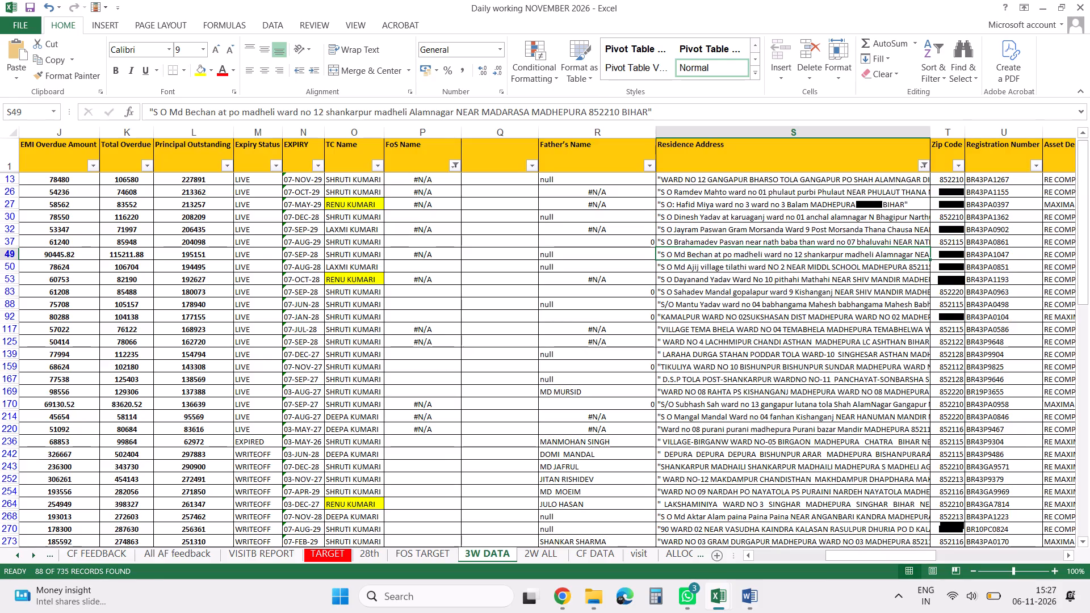
{"action": "key", "text": "Down"}
{"action": "key", "text": "Down"}
{"action": "key", "text": "Down"}
{"action": "key", "text": "Down"}
{"action": "key", "text": "Down"}
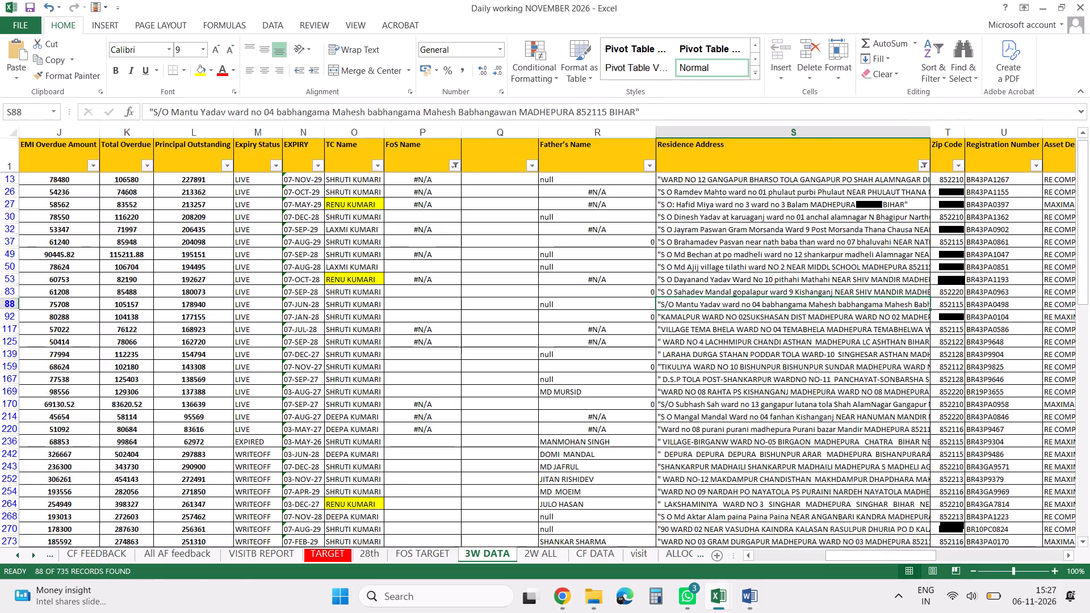
{"action": "key", "text": "Down"}
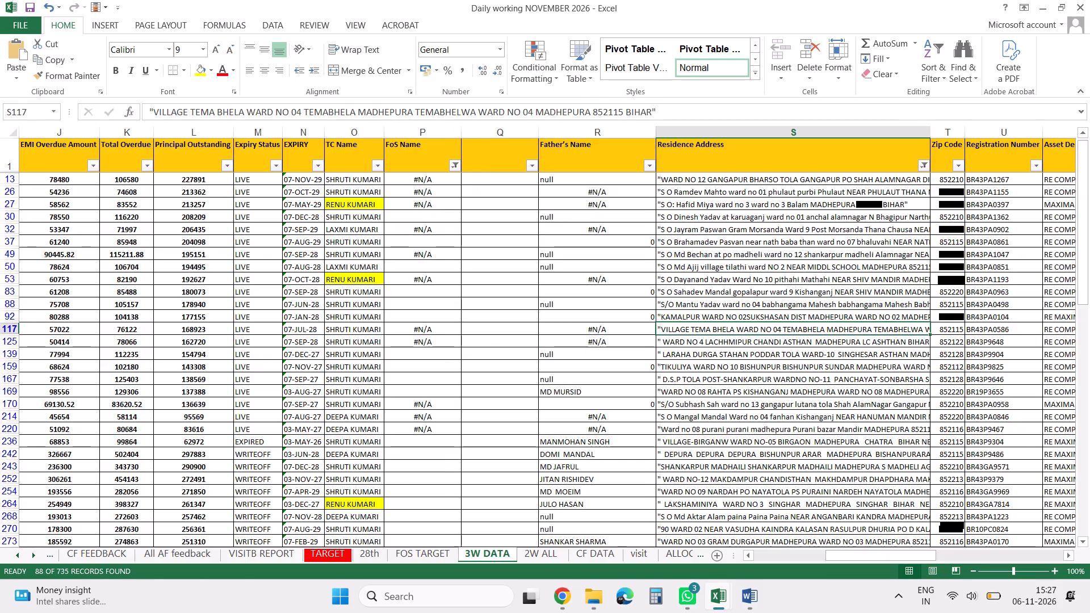
{"action": "key", "text": "Up"}
{"action": "key", "text": "Up"}
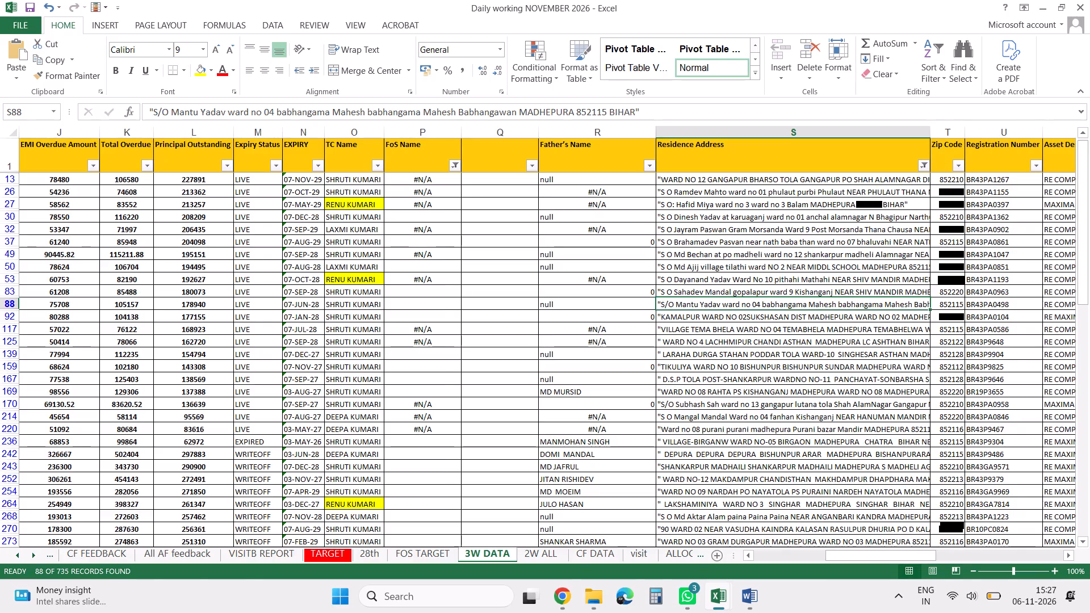
Check the address in row 220 and scan the Madhepura records down to the end of the filtered list.
{"action": "left_click", "coordinate": [805, 429]}
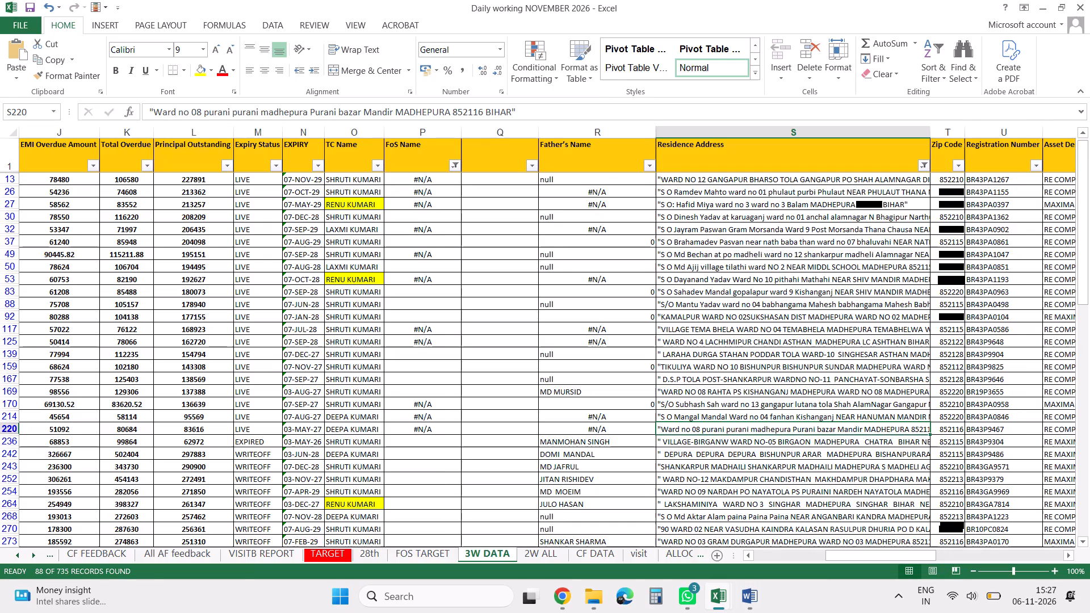
{"action": "scroll", "coordinate": [805, 429], "scroll_direction": "down", "scroll_amount": 4}
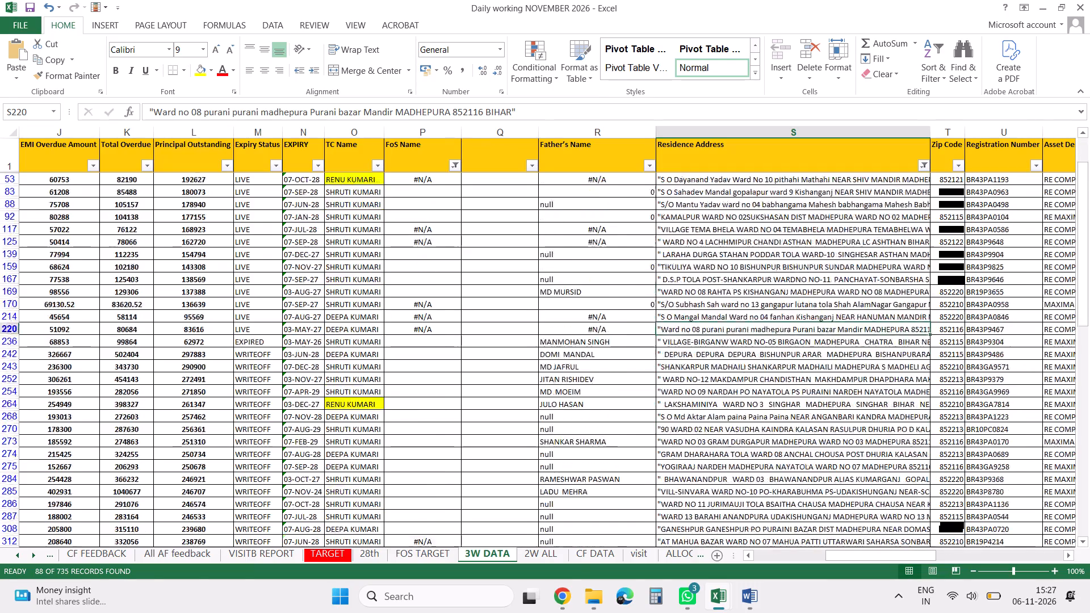
{"action": "scroll", "coordinate": [805, 429], "scroll_direction": "down", "scroll_amount": 1}
{"action": "scroll", "coordinate": [805, 429], "scroll_direction": "up", "scroll_amount": 9}
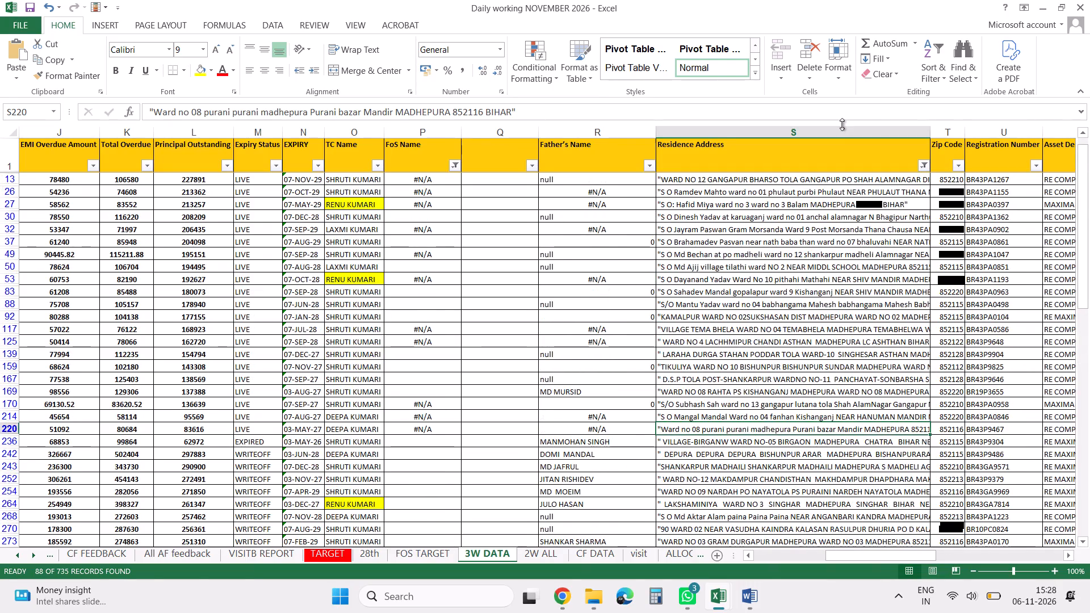
{"action": "left_click", "coordinate": [845, 133]}
{"action": "left_click", "coordinate": [807, 232]}
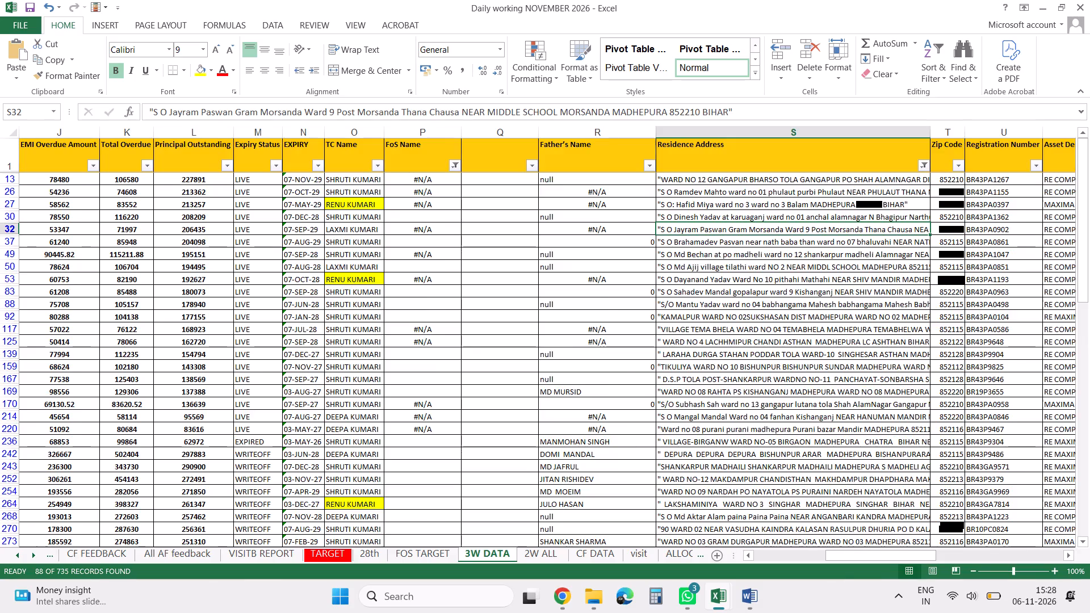
{"action": "scroll", "coordinate": [807, 232], "scroll_direction": "down", "scroll_amount": 7}
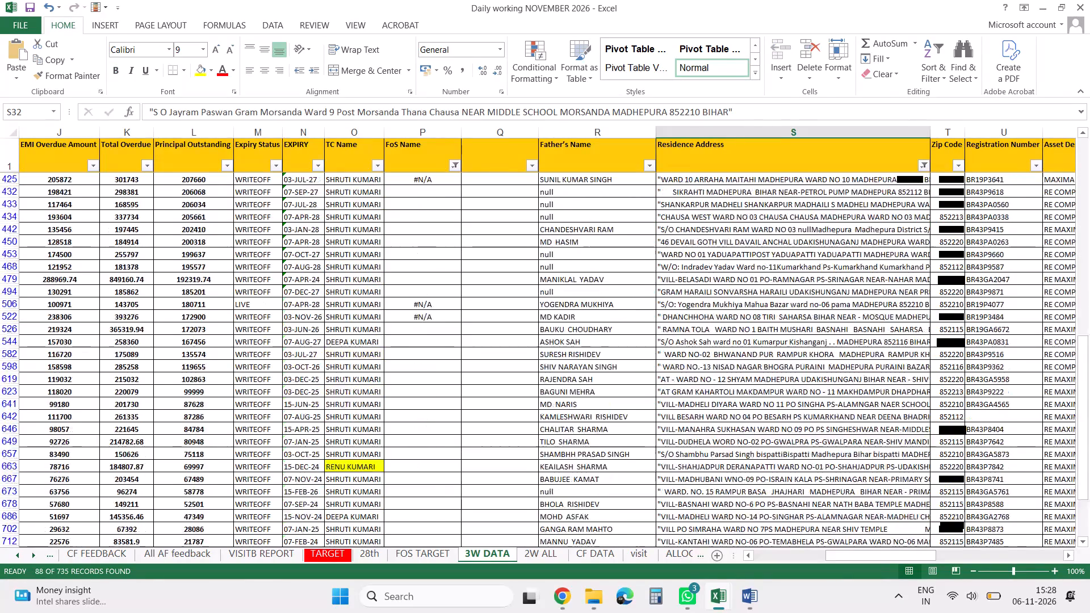
{"action": "scroll", "coordinate": [807, 232], "scroll_direction": "up", "scroll_amount": 11}
Go through the Madhepura residence addresses again record by record, from row 26 to row 170.
{"action": "left_click", "coordinate": [794, 178]}
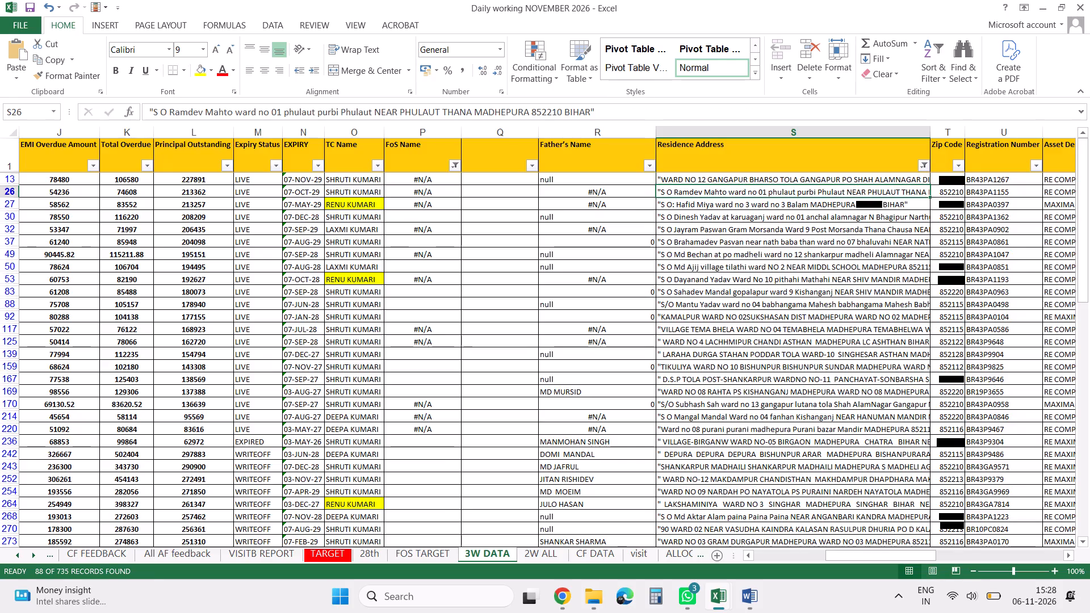
{"action": "key", "text": "Down"}
{"action": "key", "text": "Down"}
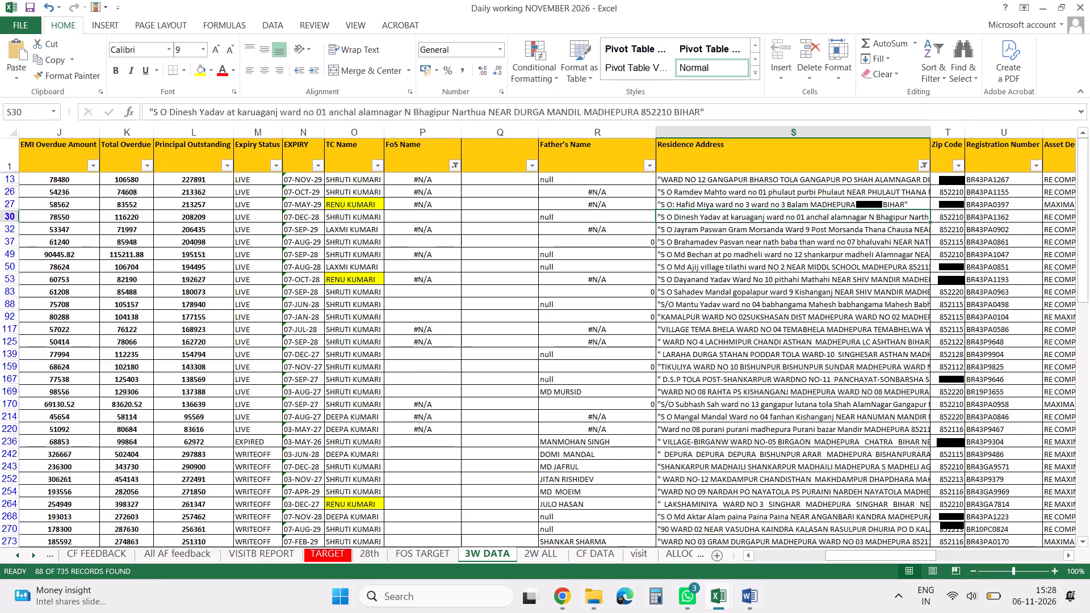
{"action": "key", "text": "Down"}
{"action": "key", "text": "Down"}
{"action": "key", "text": "Down"}
{"action": "key", "text": "Down"}
{"action": "key", "text": "Down"}
{"action": "key", "text": "Down"}
{"action": "key", "text": "Down"}
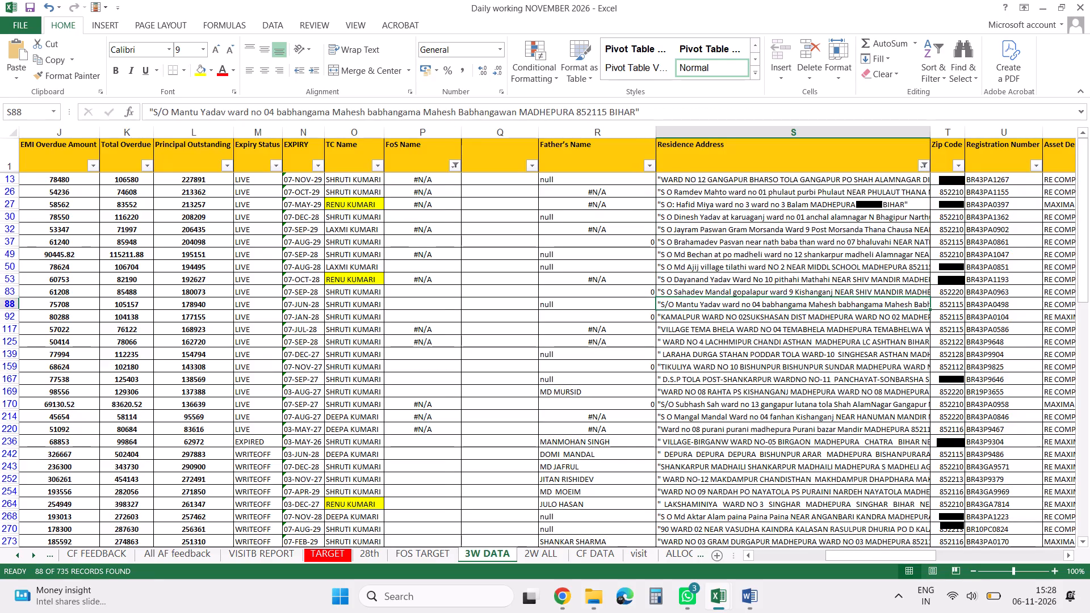
{"action": "key", "text": "Up"}
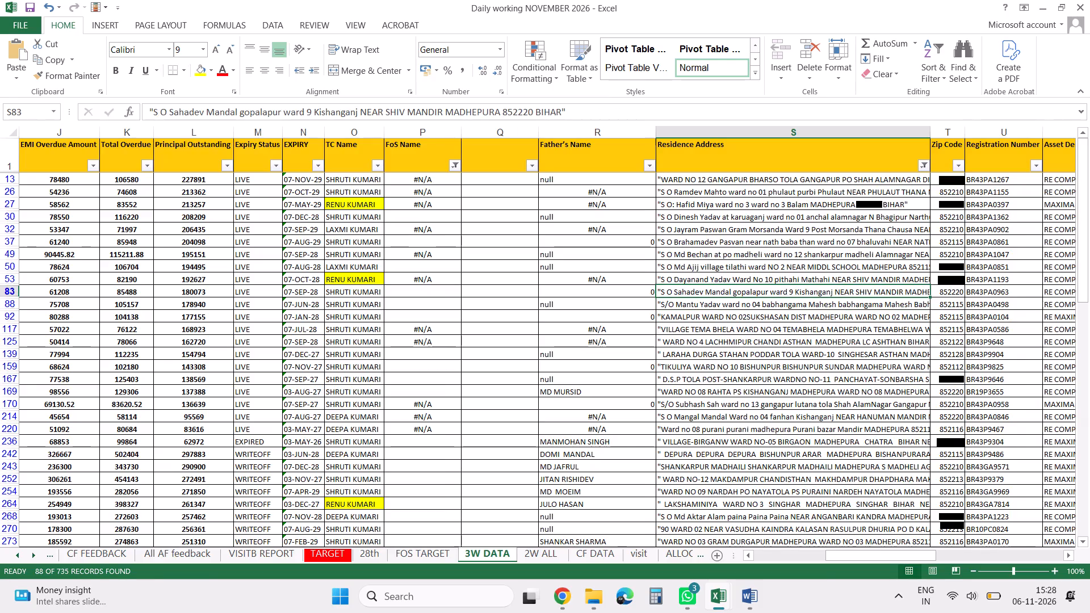
{"action": "key", "text": "Down"}
{"action": "key", "text": "Down"}
{"action": "key", "text": "Down"}
{"action": "key", "text": "Down"}
{"action": "key", "text": "Down"}
{"action": "key", "text": "Down"}
{"action": "key", "text": "Down"}
{"action": "key", "text": "Down"}
{"action": "key", "text": "Down"}
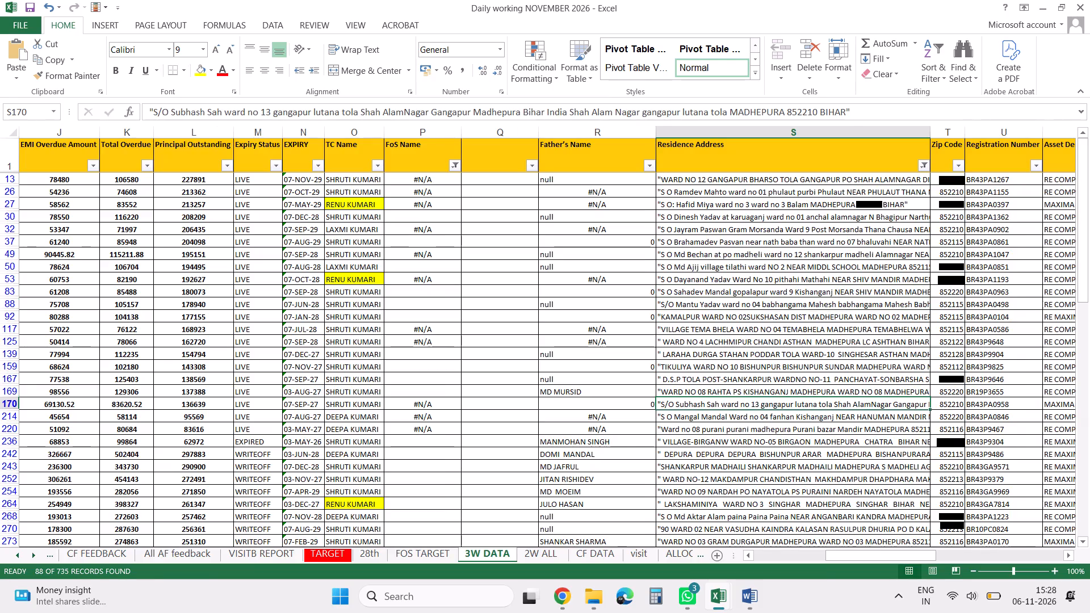
Compare the full residence addresses of the Madhepura records between rows 159 and 236.
{"action": "key", "text": "Up"}
{"action": "key", "text": "Up"}
{"action": "key", "text": "Up"}
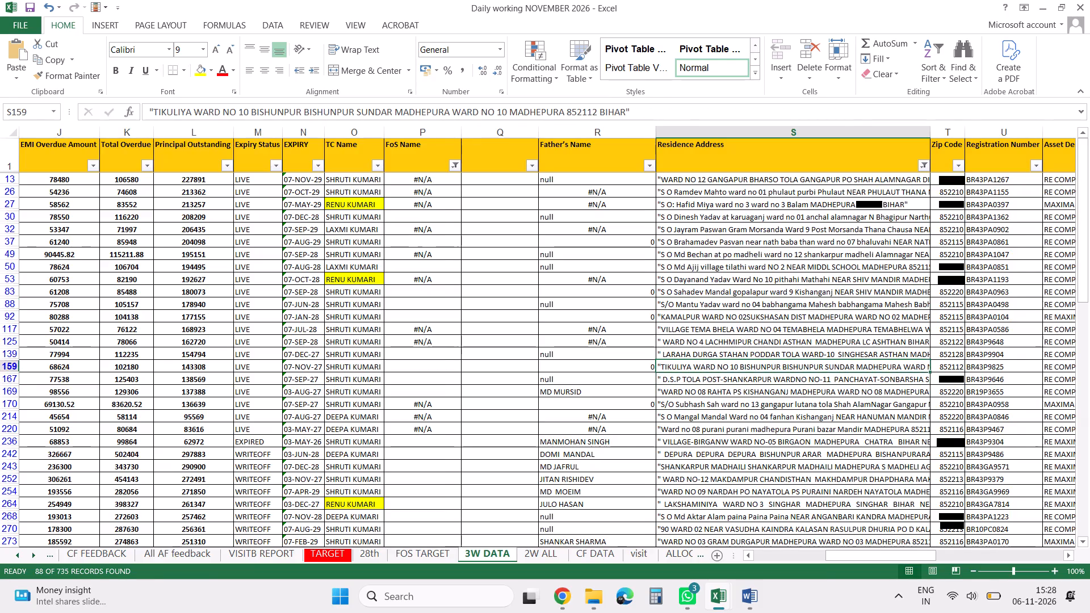
{"action": "key", "text": "Down"}
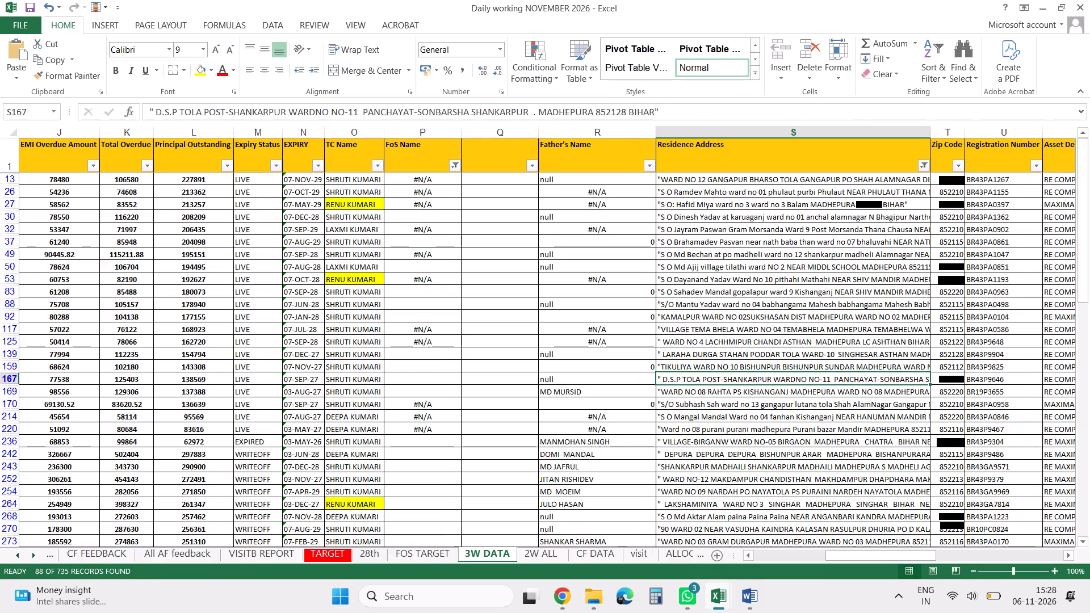
{"action": "key", "text": "Up"}
{"action": "key", "text": "Down"}
{"action": "key", "text": "Up"}
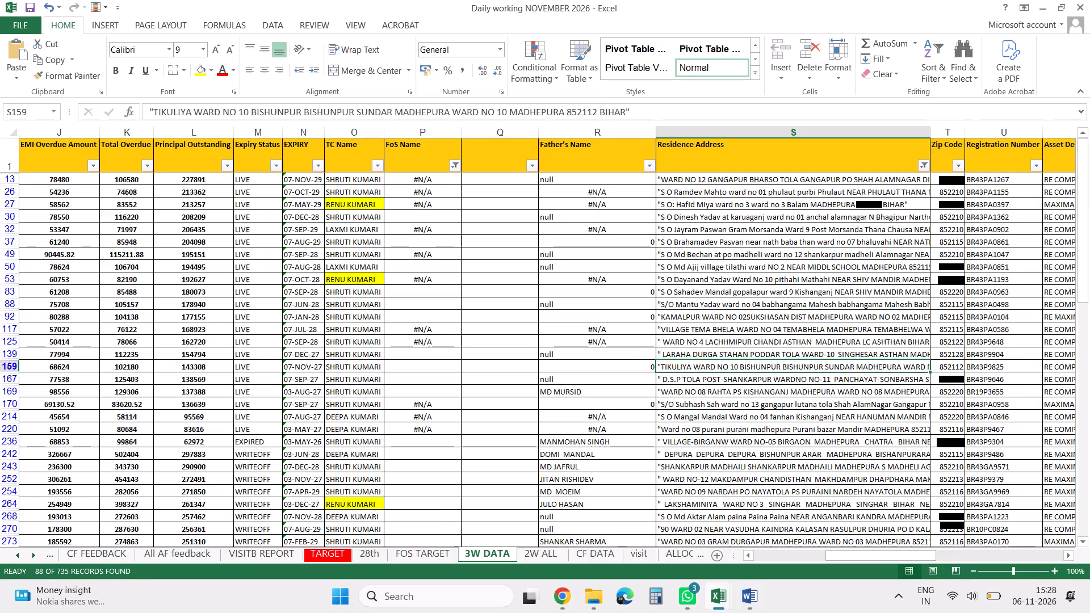
{"action": "key", "text": "Down"}
{"action": "key", "text": "Down"}
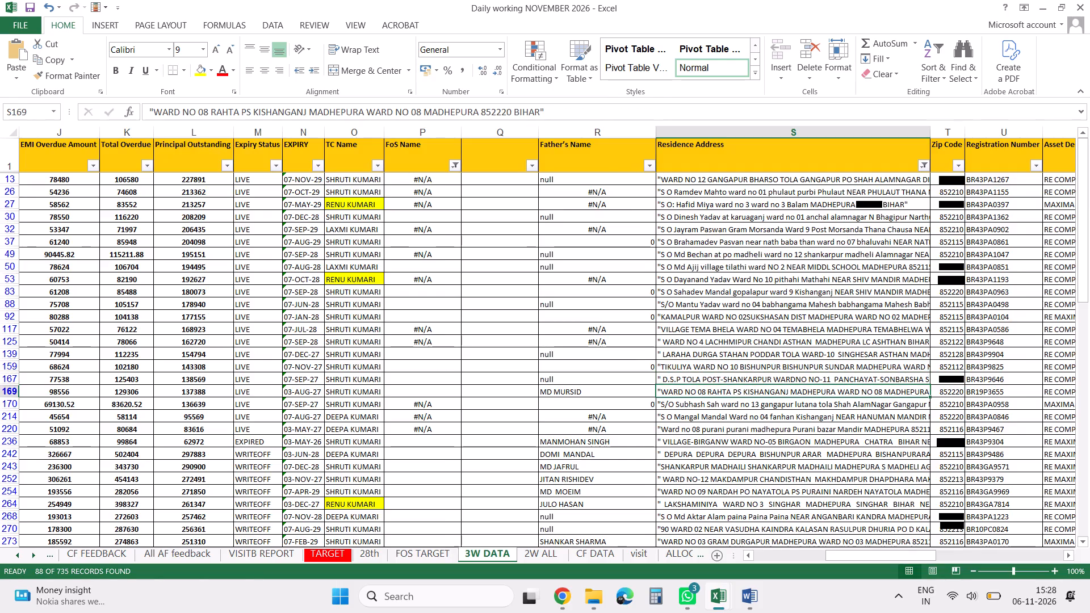
{"action": "key", "text": "Up"}
{"action": "key", "text": "Down"}
{"action": "key", "text": "Down"}
{"action": "key", "text": "Down"}
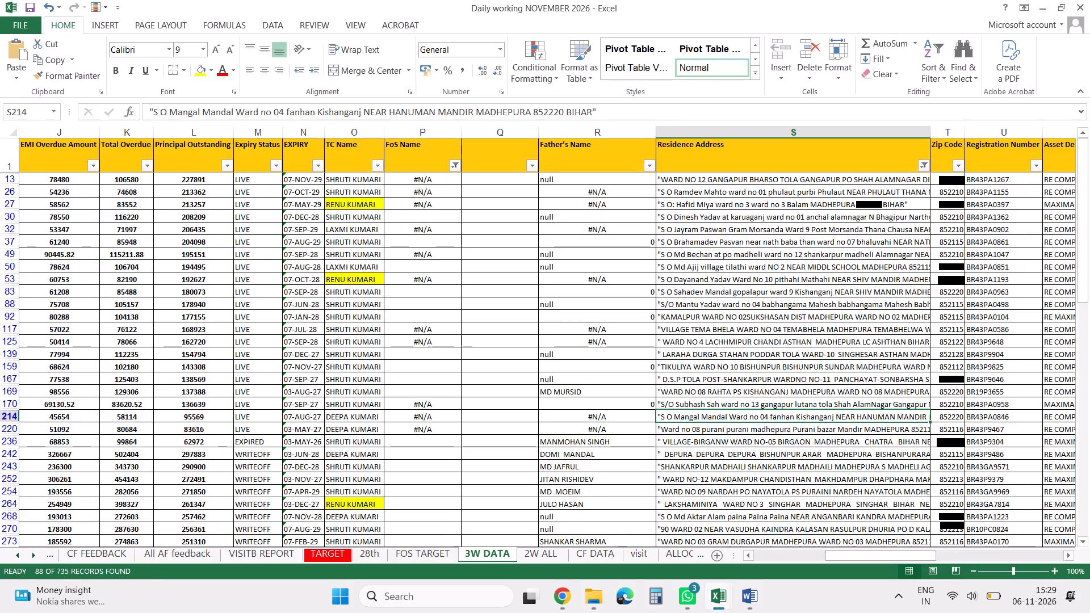
{"action": "key", "text": "Down"}
{"action": "key", "text": "Down"}
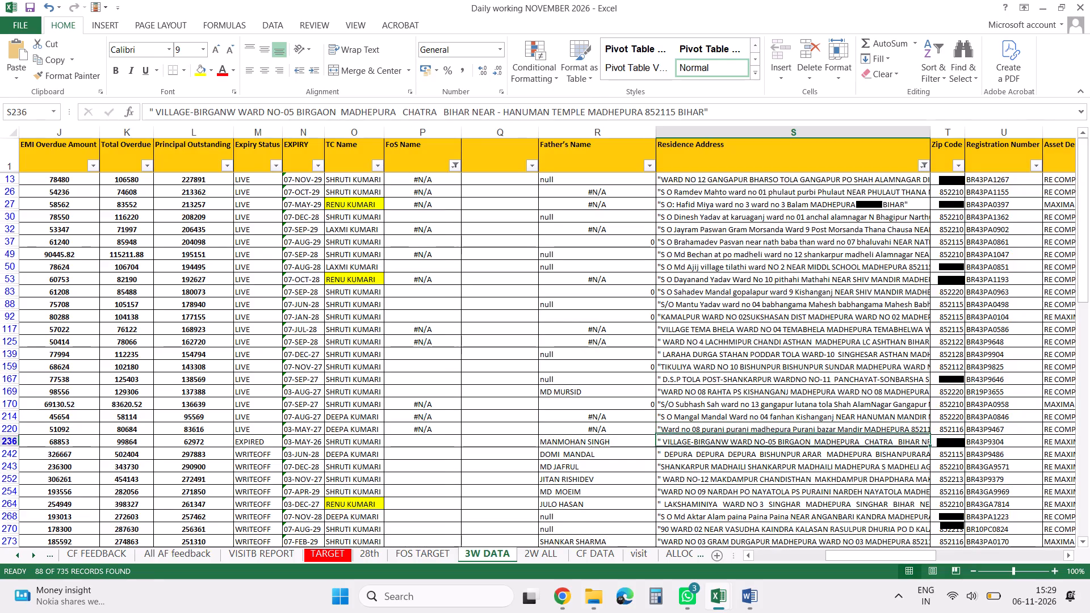
{"action": "key", "text": "Up"}
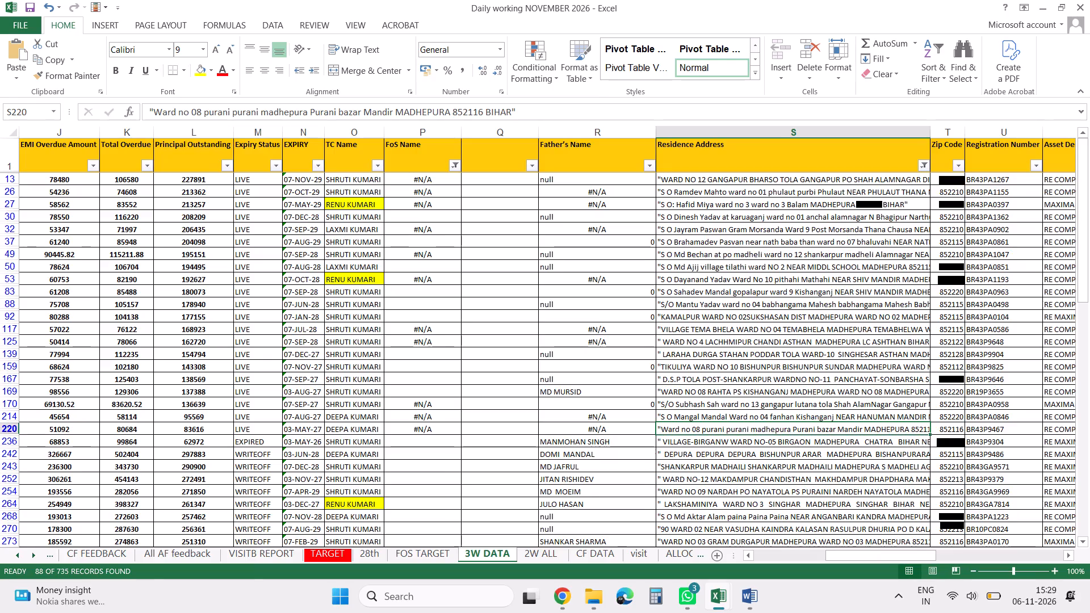
Read the full residence addresses of the filtered Madhepura records one by one, from row 236 to row 351.
{"action": "key", "text": "Down"}
{"action": "key", "text": "Down"}
{"action": "key", "text": "Down"}
{"action": "key", "text": "Down"}
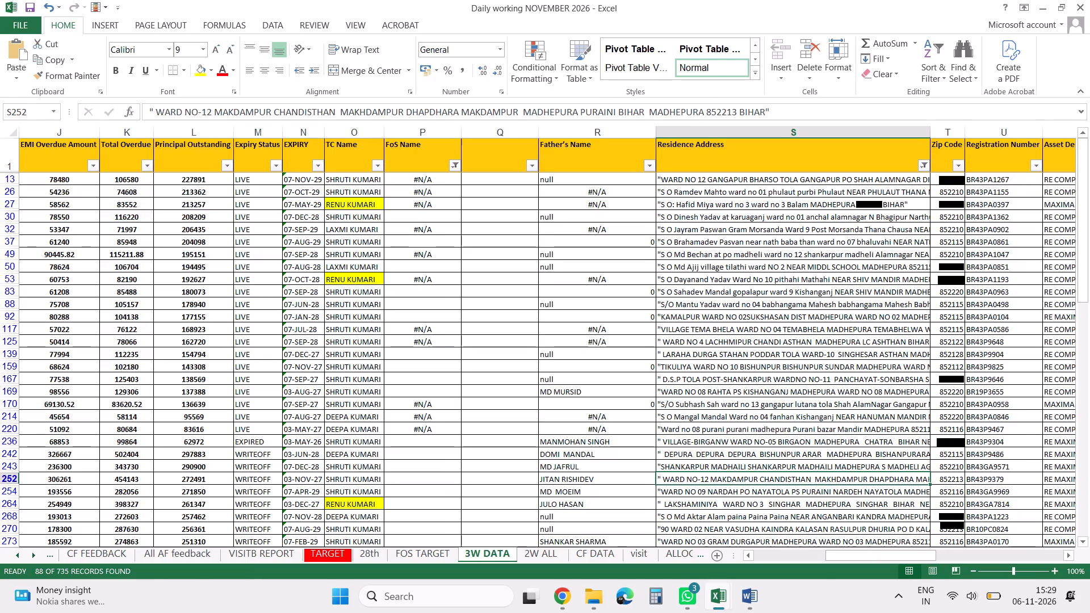
{"action": "key", "text": "Down"}
{"action": "key", "text": "Down"}
{"action": "key", "text": "Down"}
{"action": "key", "text": "Down"}
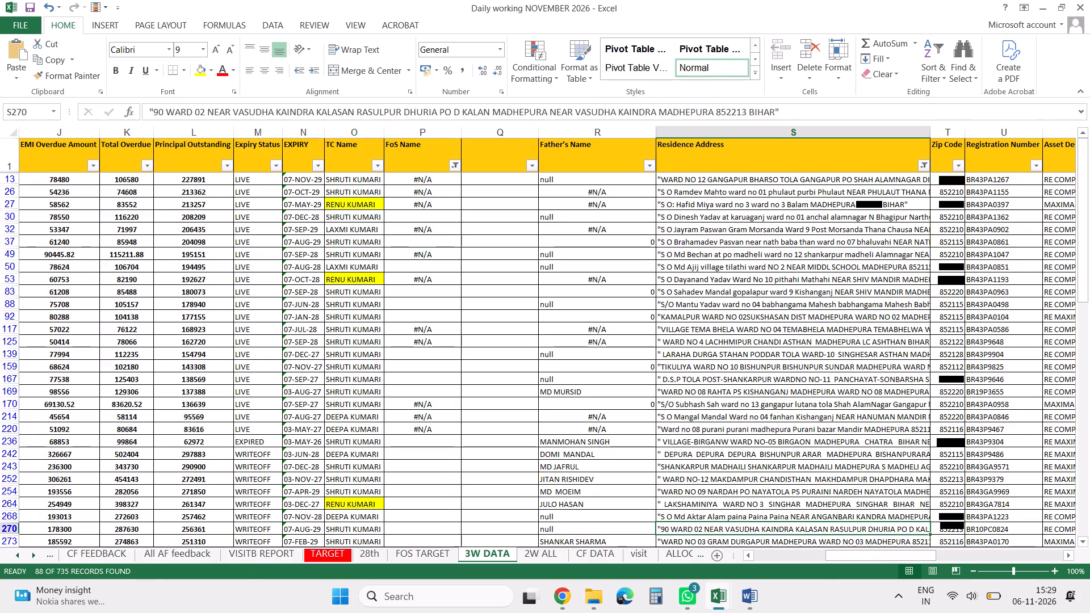
{"action": "key", "text": "Down"}
{"action": "key", "text": "Up"}
{"action": "key", "text": "Down"}
{"action": "key", "text": "Down"}
{"action": "key", "text": "Down"}
{"action": "key", "text": "Down"}
{"action": "key", "text": "Down"}
{"action": "key", "text": "Down"}
{"action": "key", "text": "Down"}
{"action": "key", "text": "Down"}
{"action": "key", "text": "Down"}
{"action": "key", "text": "Down"}
{"action": "key", "text": "Down"}
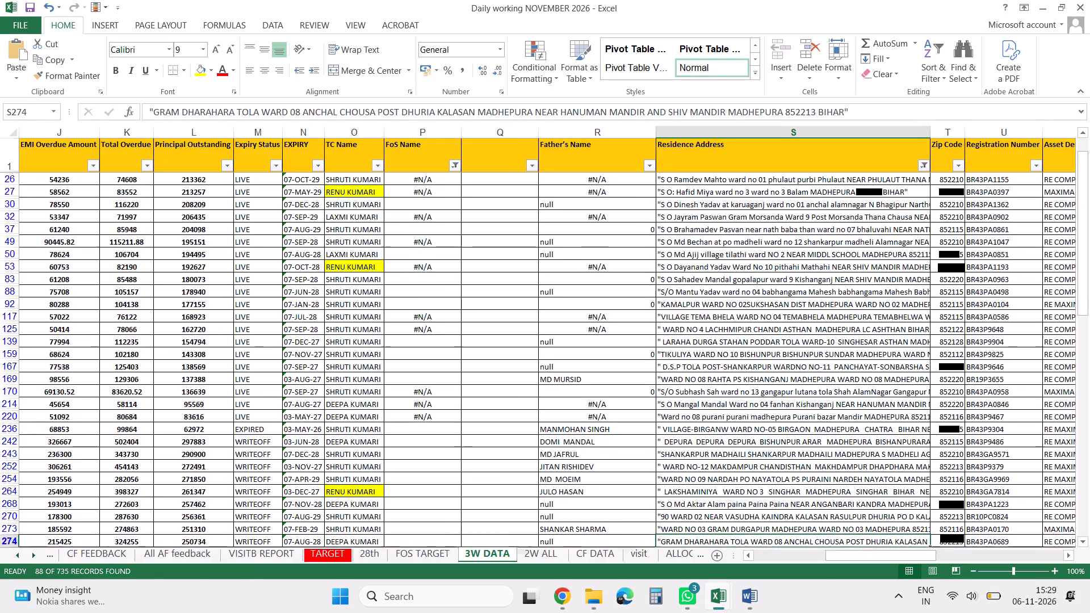
{"action": "key", "text": "Down"}
{"action": "key", "text": "Down"}
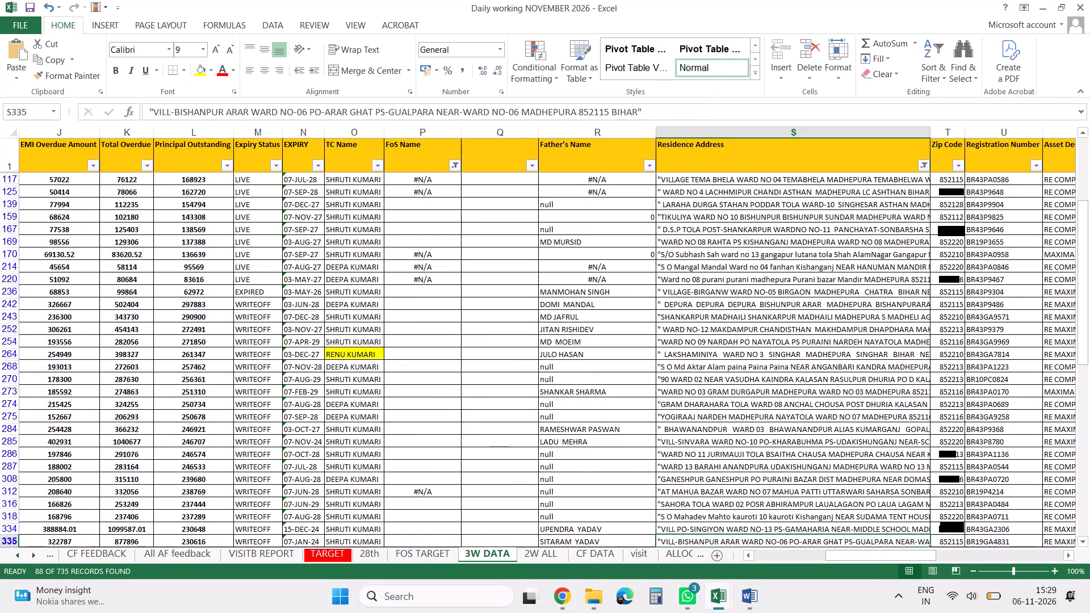
{"action": "key", "text": "Down"}
{"action": "key", "text": "Down"}
{"action": "key", "text": "Down"}
{"action": "key", "text": "Down"}
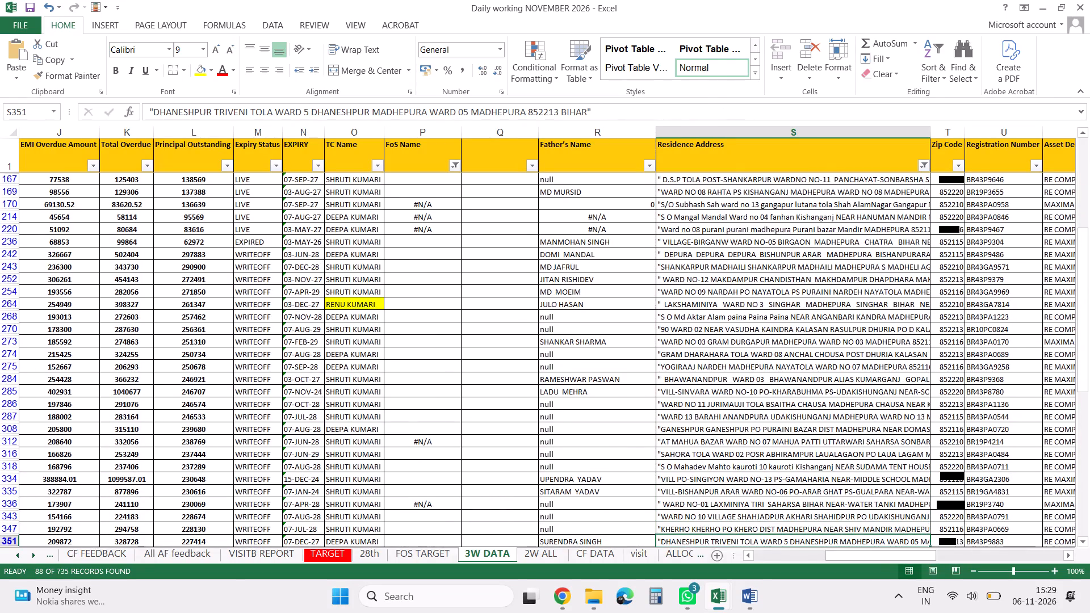
Continue reading the Madhepura residence addresses from row 355 to row 442, rechecking the one in row 434.
{"action": "key", "text": "Down"}
{"action": "key", "text": "Down"}
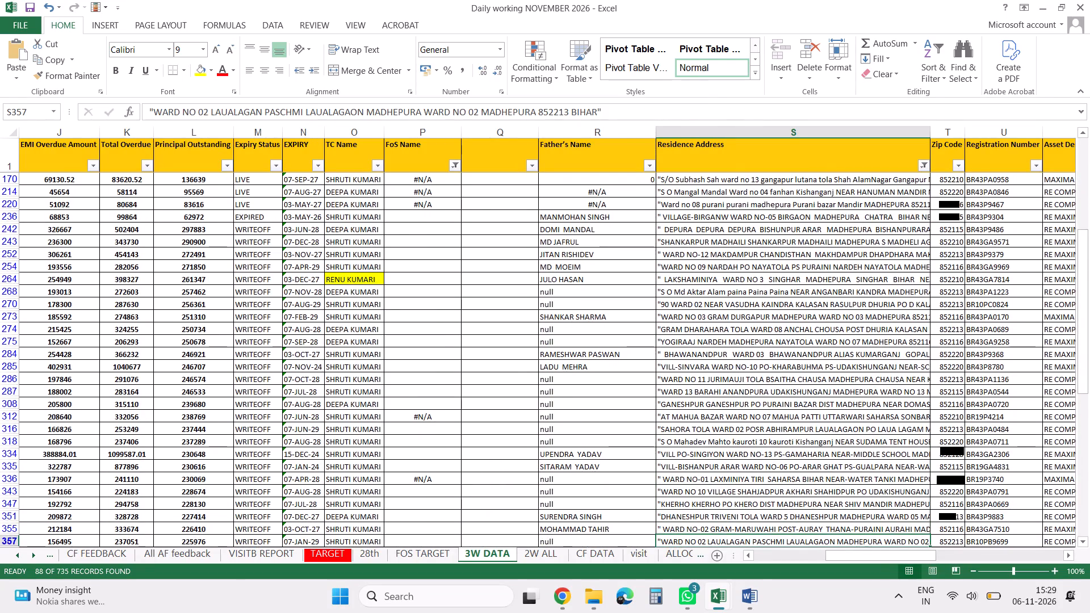
{"action": "key", "text": "Down"}
{"action": "key", "text": "Down"}
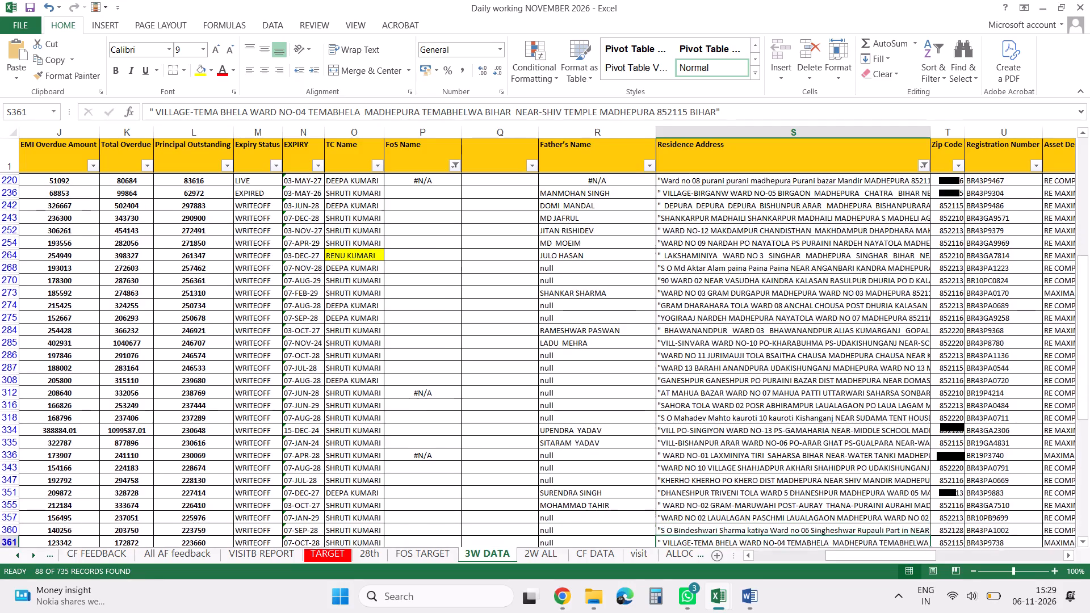
{"action": "key", "text": "Down"}
{"action": "key", "text": "Down"}
{"action": "key", "text": "Down"}
{"action": "key", "text": "Down"}
{"action": "key", "text": "Down"}
{"action": "key", "text": "Down"}
{"action": "key", "text": "Down"}
{"action": "key", "text": "Down"}
{"action": "key", "text": "Down"}
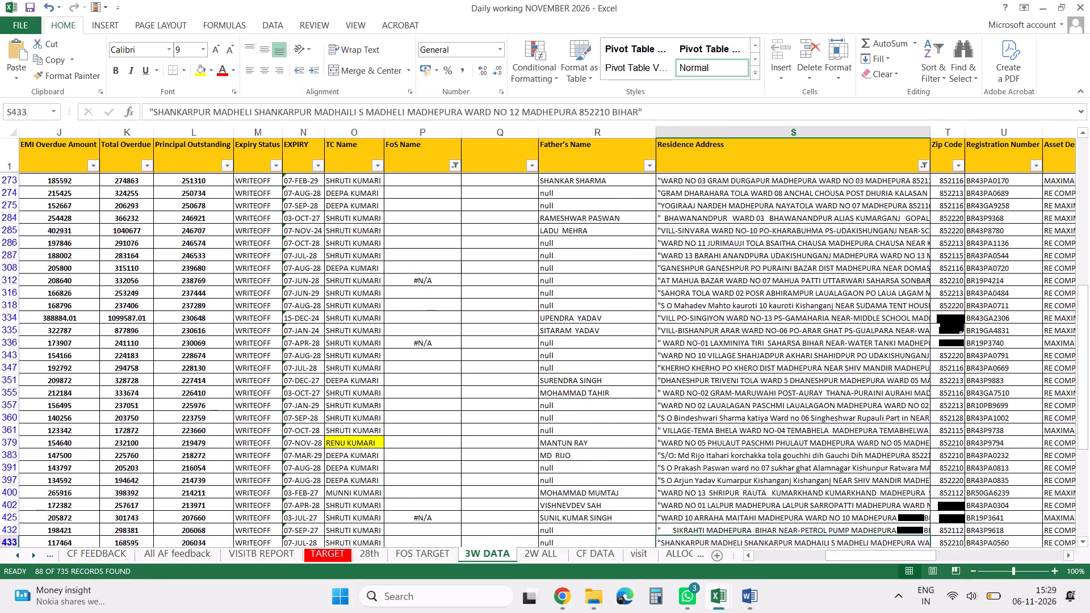
{"action": "key", "text": "Down"}
{"action": "key", "text": "Down"}
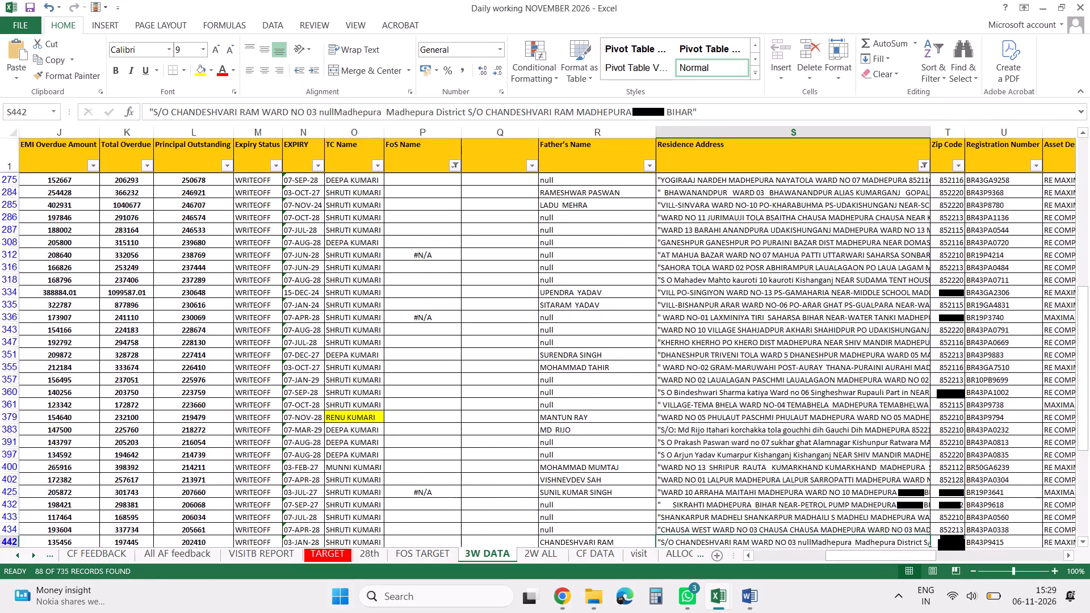
{"action": "key", "text": "Up"}
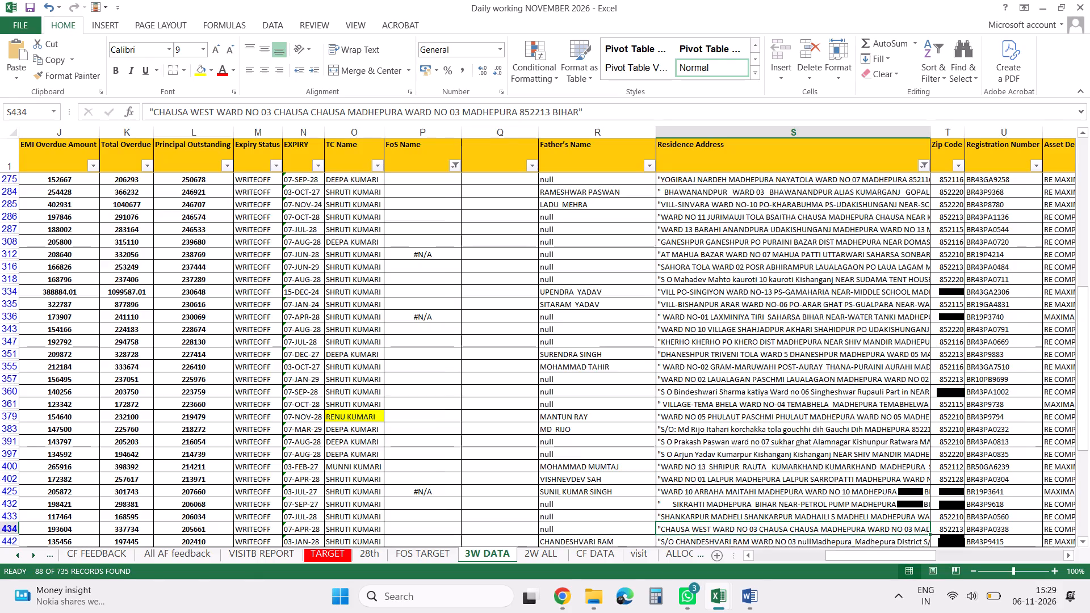
Examine the full residence addresses of the Madhepura records from row 442 to row 646.
{"action": "key", "text": "Down"}
{"action": "key", "text": "Down"}
{"action": "key", "text": "Down"}
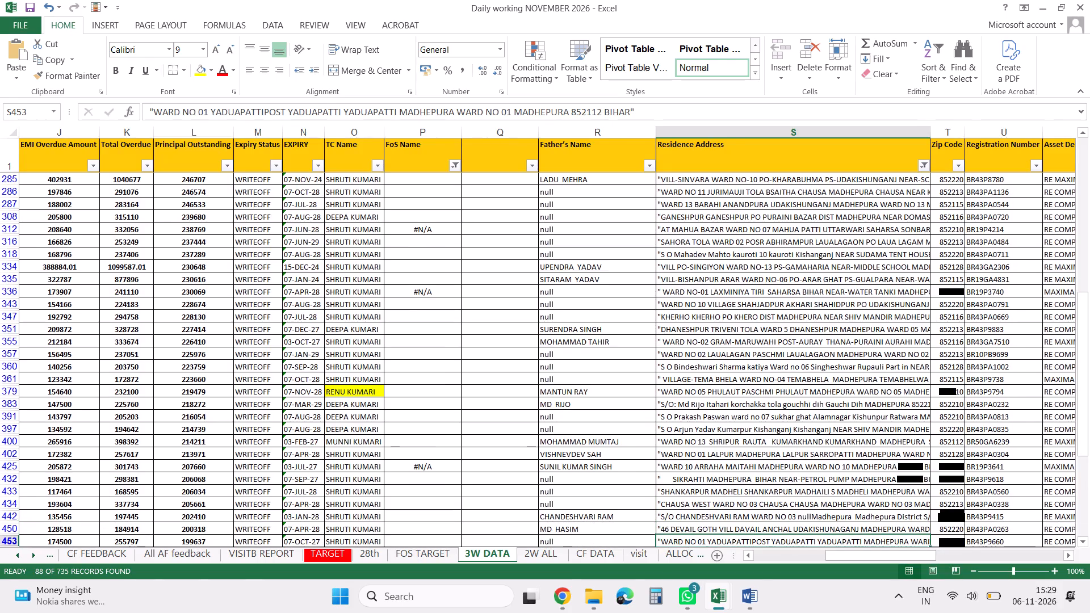
{"action": "key", "text": "Down"}
{"action": "key", "text": "Down"}
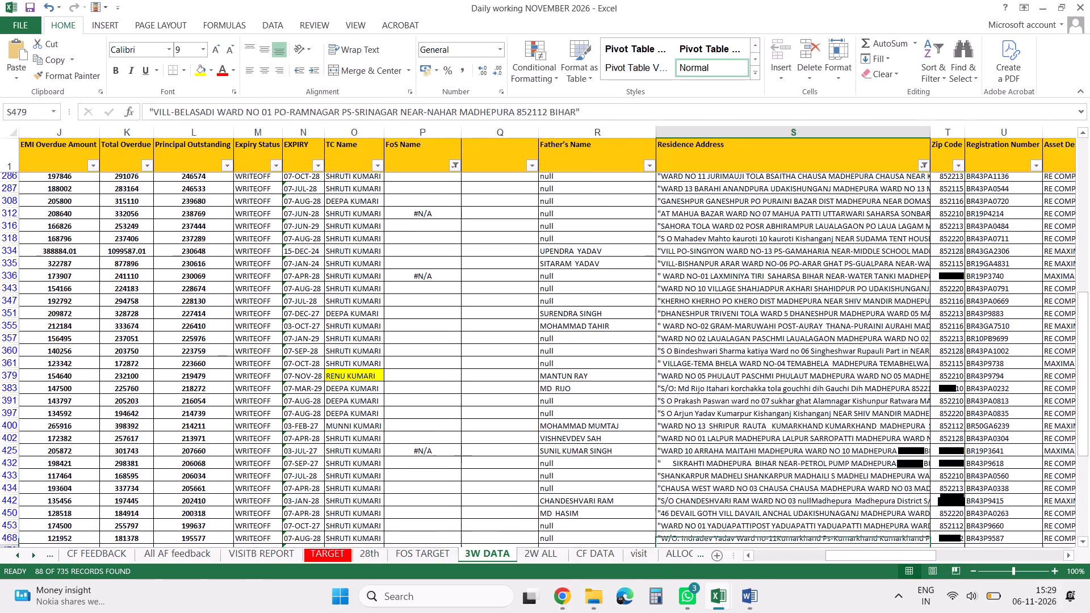
{"action": "key", "text": "Down"}
{"action": "key", "text": "Down"}
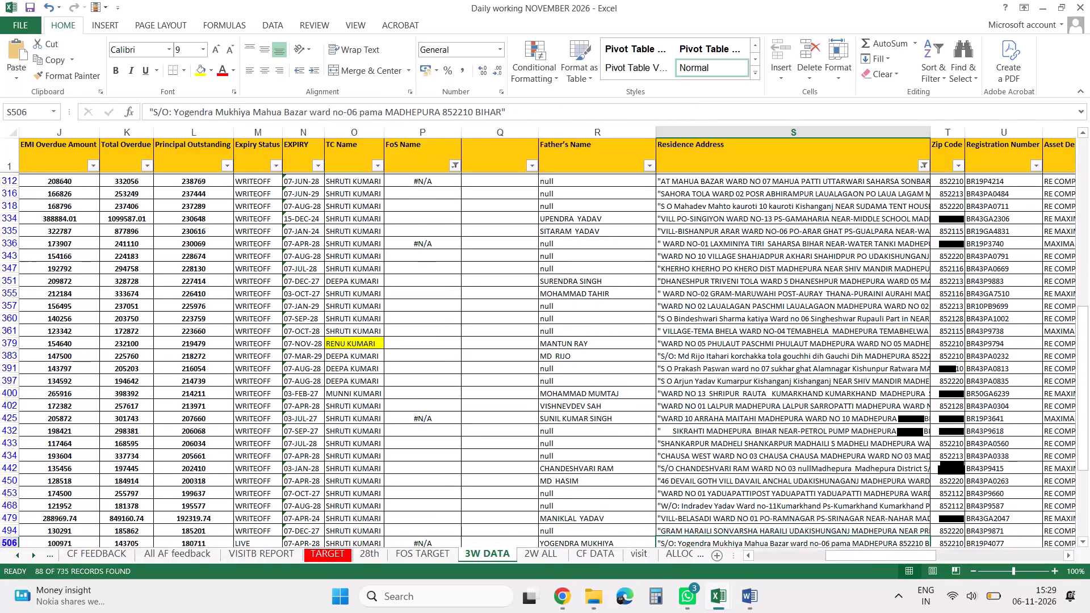
{"action": "key", "text": "Down"}
{"action": "key", "text": "Down"}
{"action": "key", "text": "Down"}
{"action": "key", "text": "Down"}
{"action": "key", "text": "Down"}
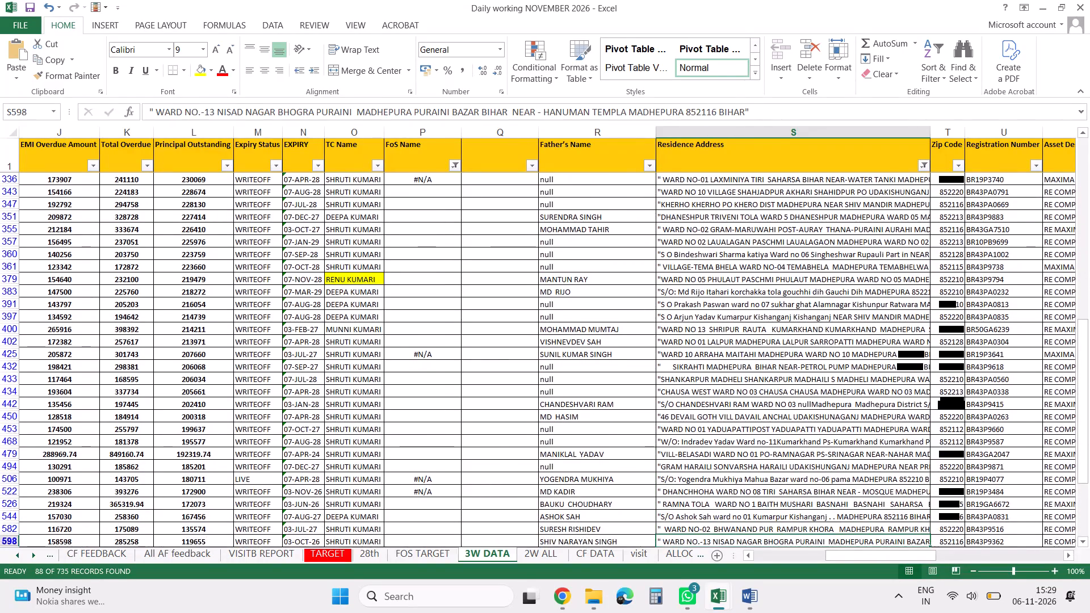
{"action": "key", "text": "Down"}
{"action": "key", "text": "Down"}
{"action": "key", "text": "Down"}
{"action": "key", "text": "Down"}
{"action": "key", "text": "Down"}
{"action": "key", "text": "Down"}
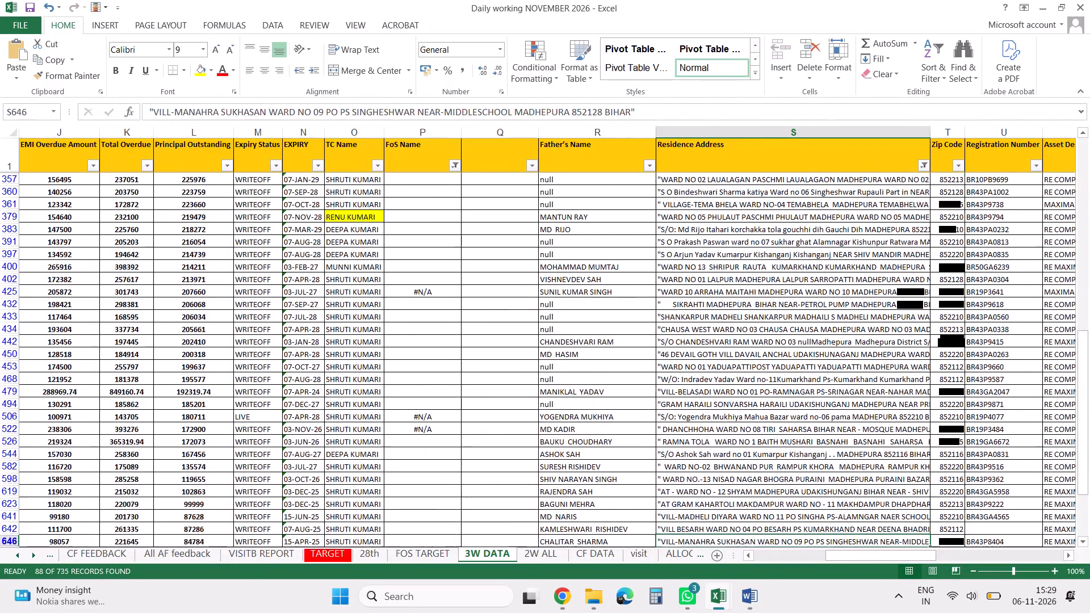
Read the remaining Madhepura residence addresses after row 646 to the end of the filtered list, and return to row 721.
{"action": "key", "text": "Down"}
{"action": "key", "text": "Down"}
{"action": "key", "text": "Down"}
{"action": "key", "text": "Down"}
{"action": "key", "text": "Down"}
{"action": "key", "text": "Down"}
{"action": "key", "text": "Down"}
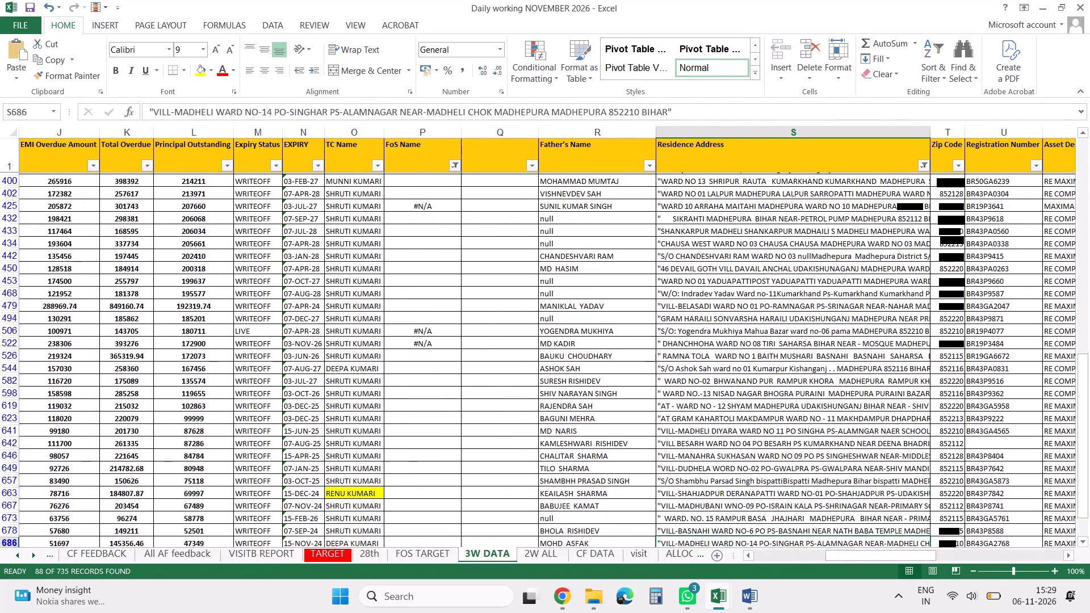
{"action": "key", "text": "Down"}
{"action": "key", "text": "Down"}
{"action": "key", "text": "Down"}
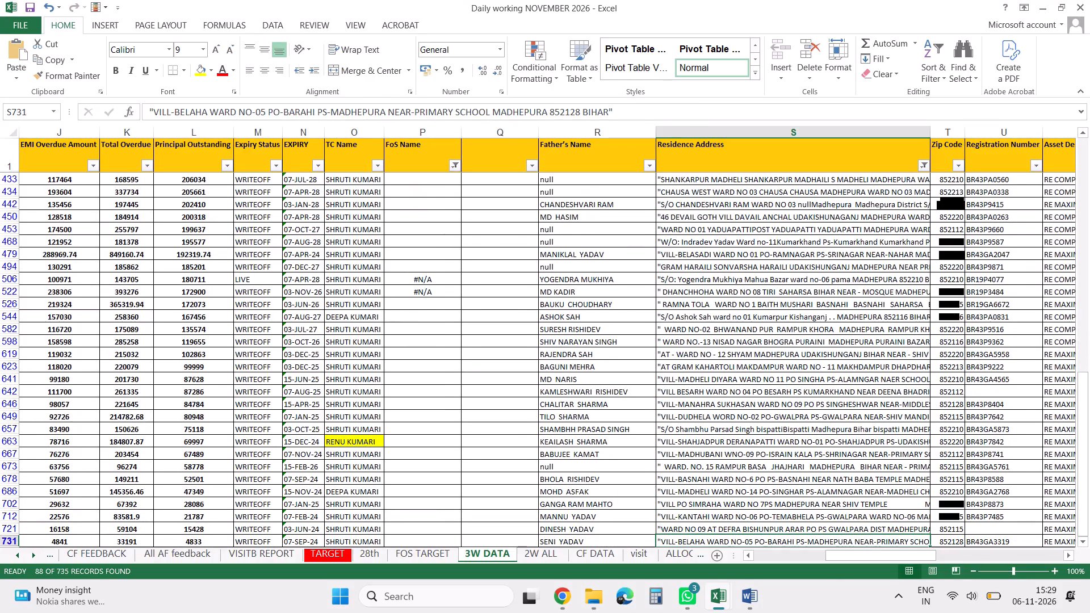
{"action": "key", "text": "Down"}
{"action": "key", "text": "Down"}
{"action": "key", "text": "Down"}
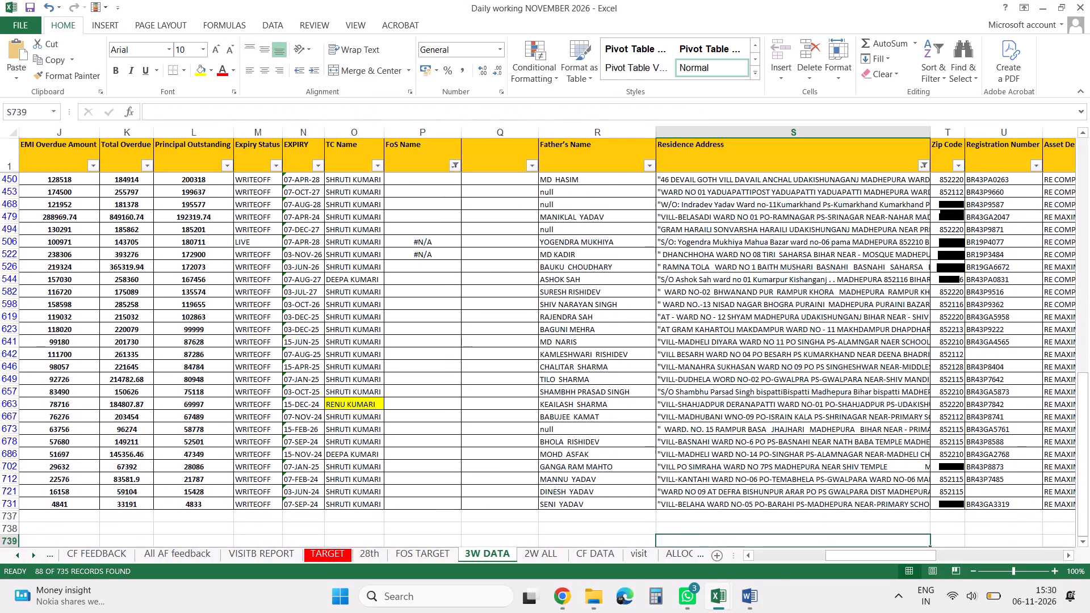
{"action": "key", "text": "Up"}
{"action": "key", "text": "Up"}
{"action": "key", "text": "Up"}
{"action": "key", "text": "Up"}
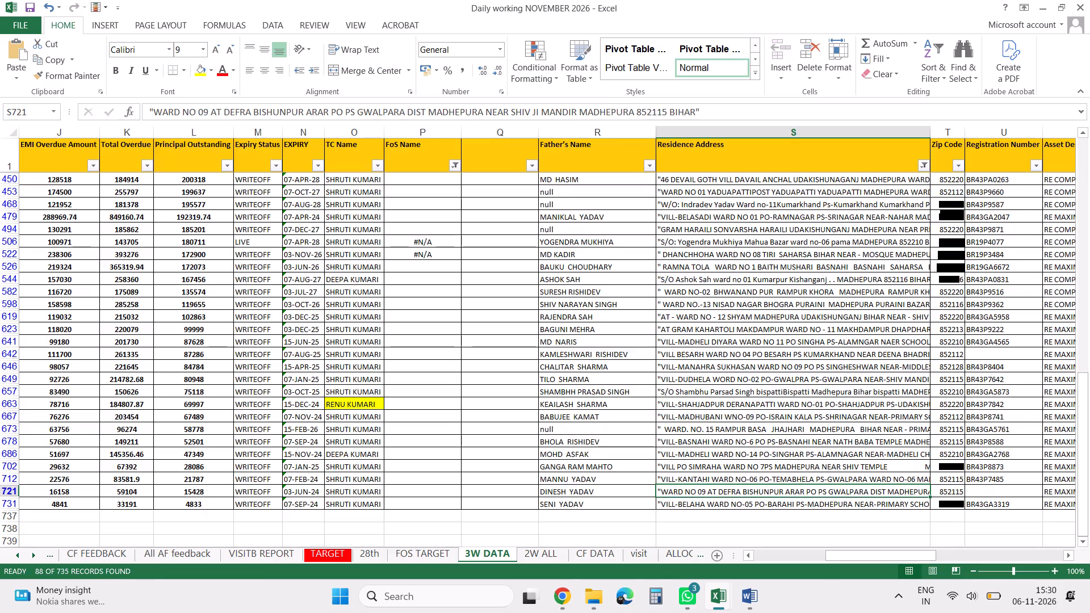
Search the Zip Code filter for 854315, clear the search and leave the filter without applying it.
{"action": "scroll", "coordinate": [794, 178], "scroll_direction": "up", "scroll_amount": 13}
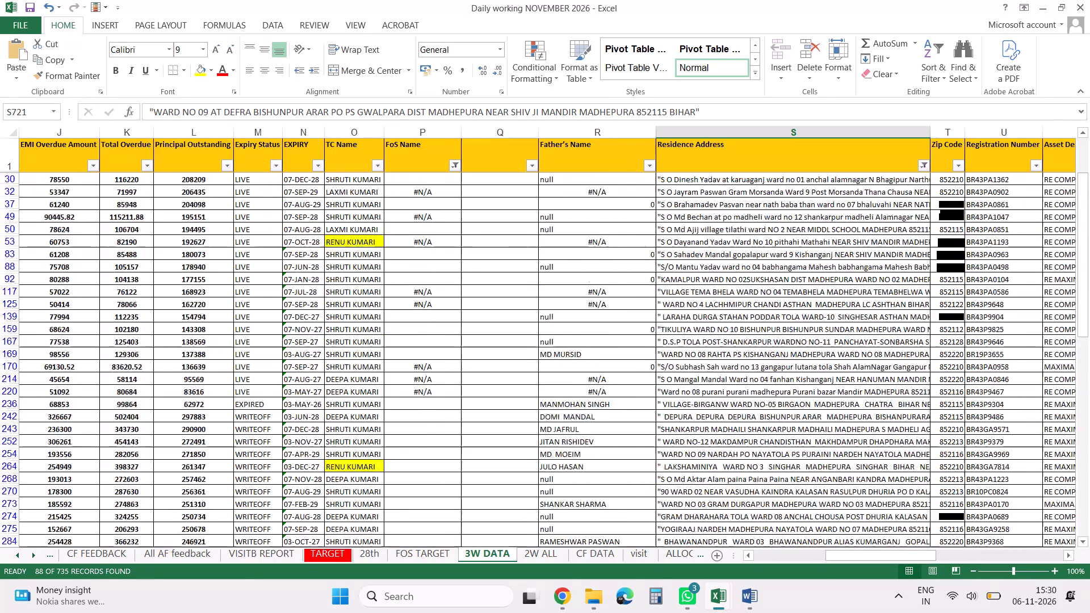
{"action": "scroll", "coordinate": [794, 178], "scroll_direction": "up", "scroll_amount": 2}
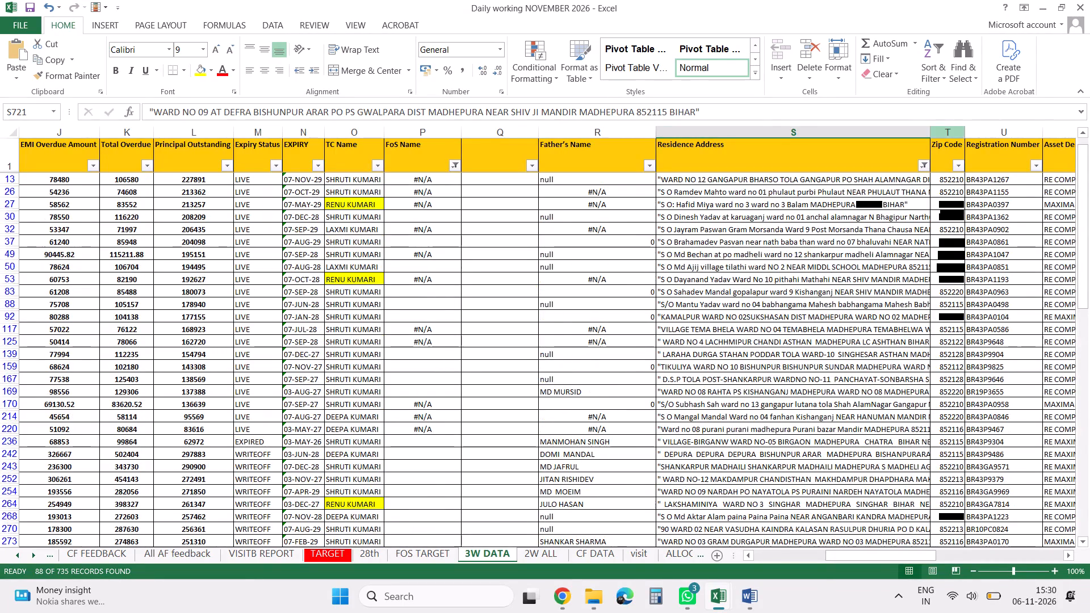
{"action": "left_click", "coordinate": [962, 168]}
{"action": "left_click", "coordinate": [886, 289]}
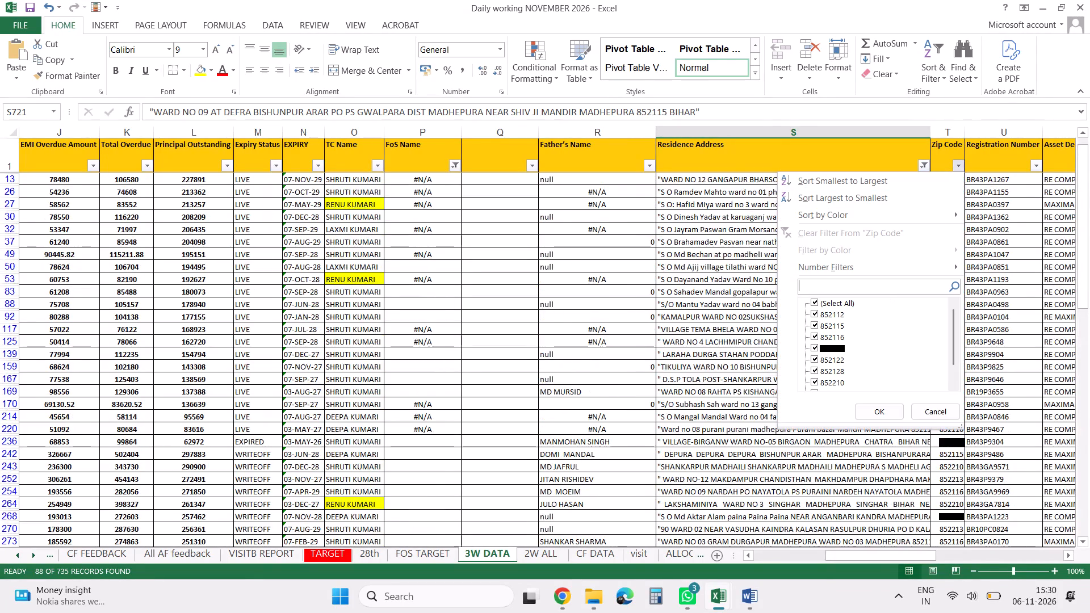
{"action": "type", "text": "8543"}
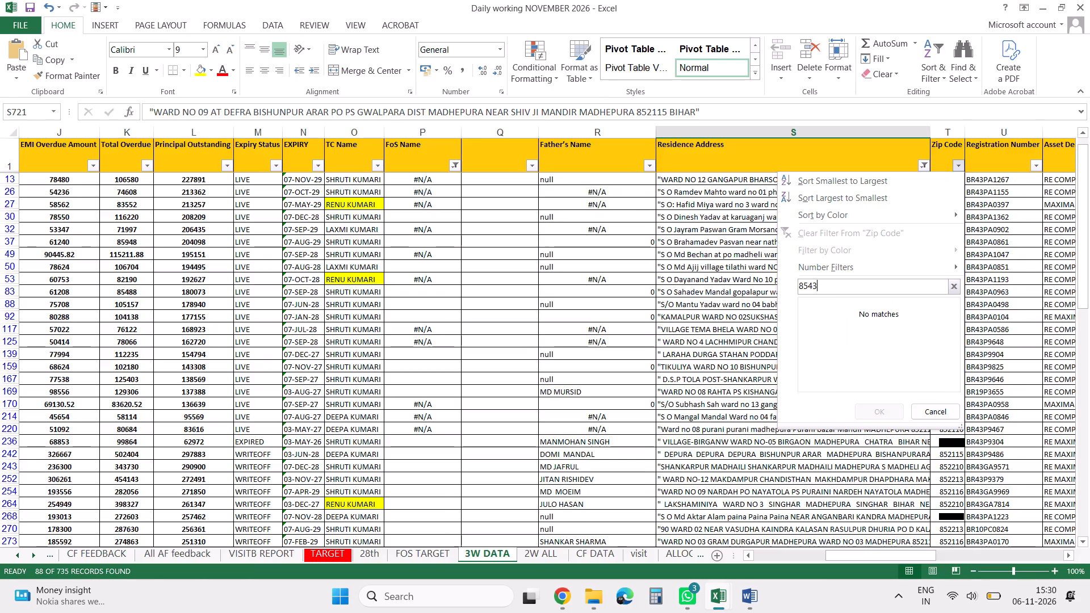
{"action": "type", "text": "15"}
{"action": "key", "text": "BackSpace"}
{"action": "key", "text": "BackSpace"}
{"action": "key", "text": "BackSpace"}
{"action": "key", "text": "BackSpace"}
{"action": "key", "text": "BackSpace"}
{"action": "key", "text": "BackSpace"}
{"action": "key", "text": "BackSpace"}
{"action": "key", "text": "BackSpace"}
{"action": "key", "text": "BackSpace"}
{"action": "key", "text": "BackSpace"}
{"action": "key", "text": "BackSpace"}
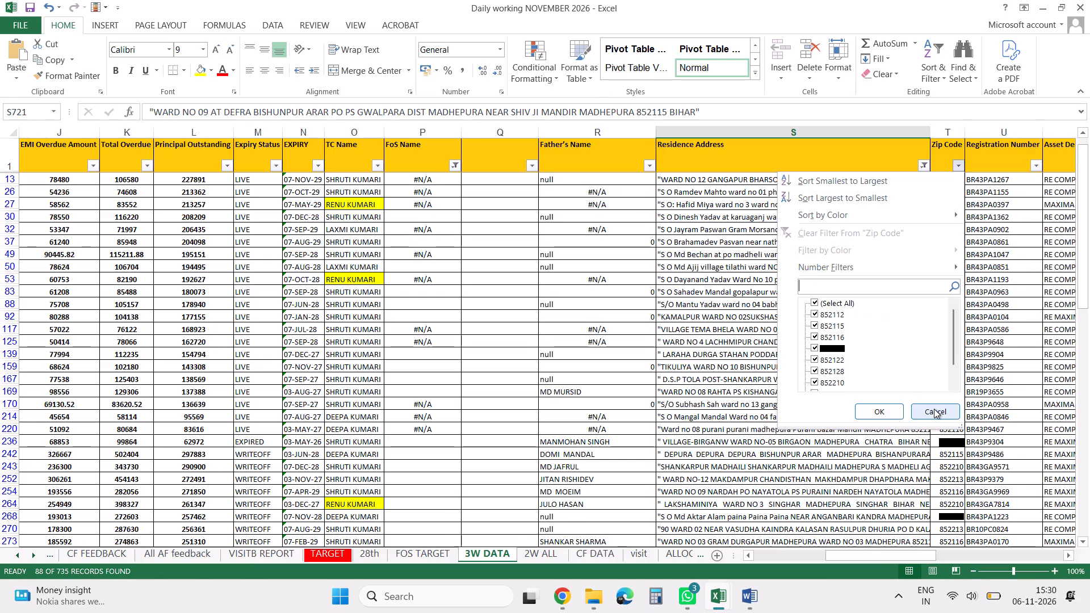
{"action": "left_click", "coordinate": [934, 409]}
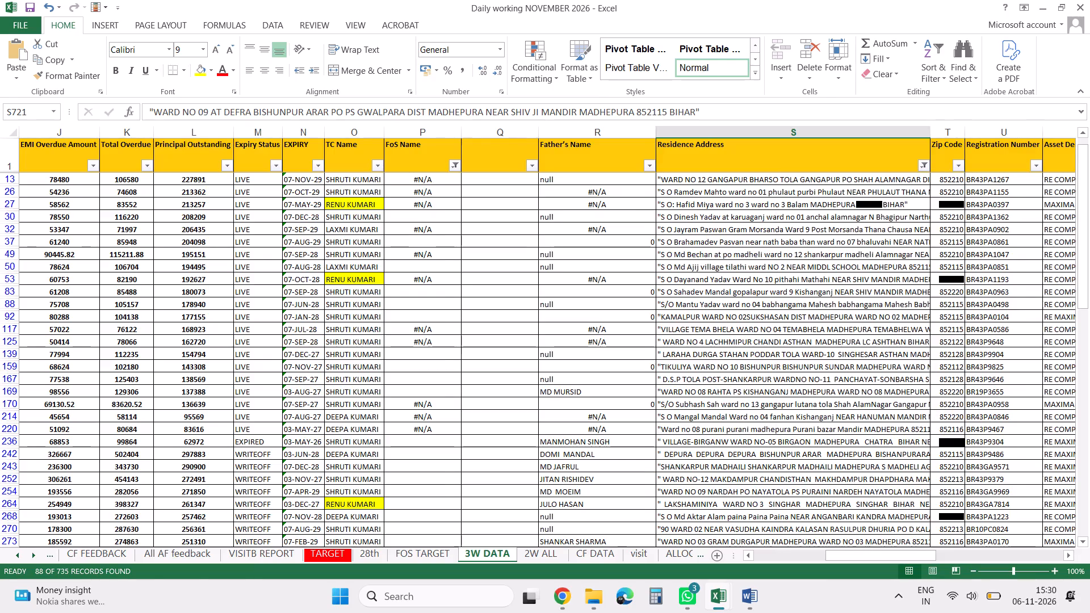
Search the Zip Code filter again for codes containing 8543, clear the search and leave the filter unapplied.
{"action": "left_click", "coordinate": [960, 169]}
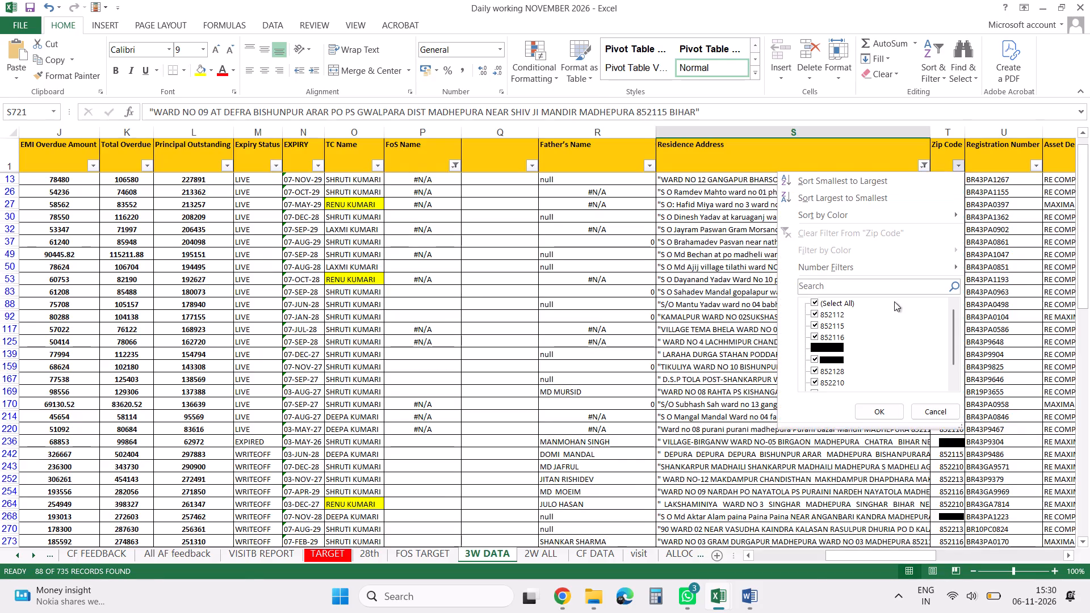
{"action": "left_click", "coordinate": [894, 287]}
{"action": "type", "text": "854"}
{"action": "key", "text": "3"}
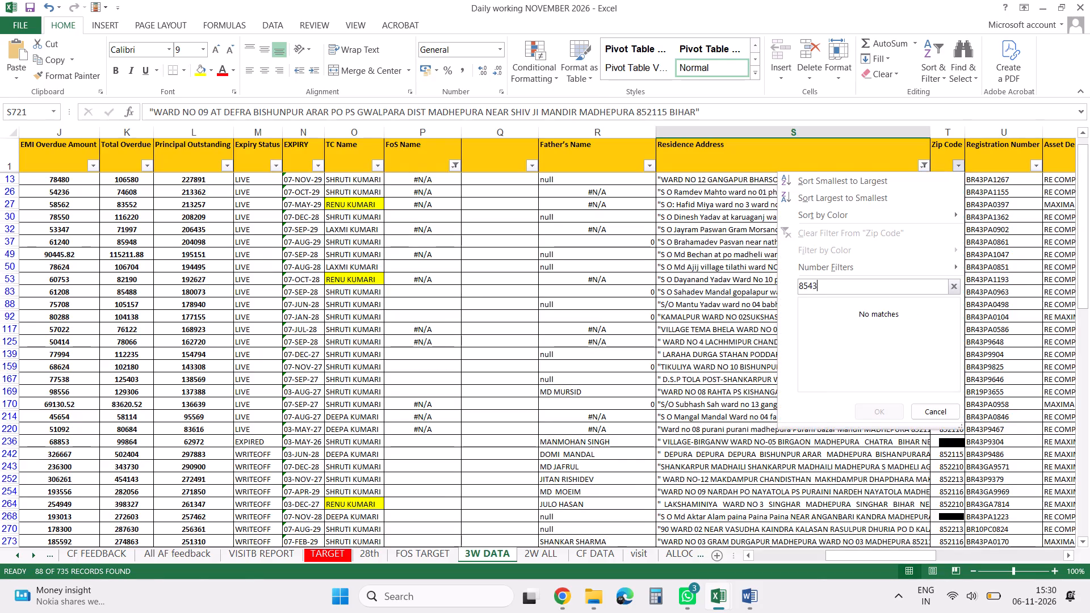
{"action": "key", "text": "BackSpace"}
{"action": "key", "text": "BackSpace"}
{"action": "key", "text": "BackSpace"}
{"action": "key", "text": "BackSpace"}
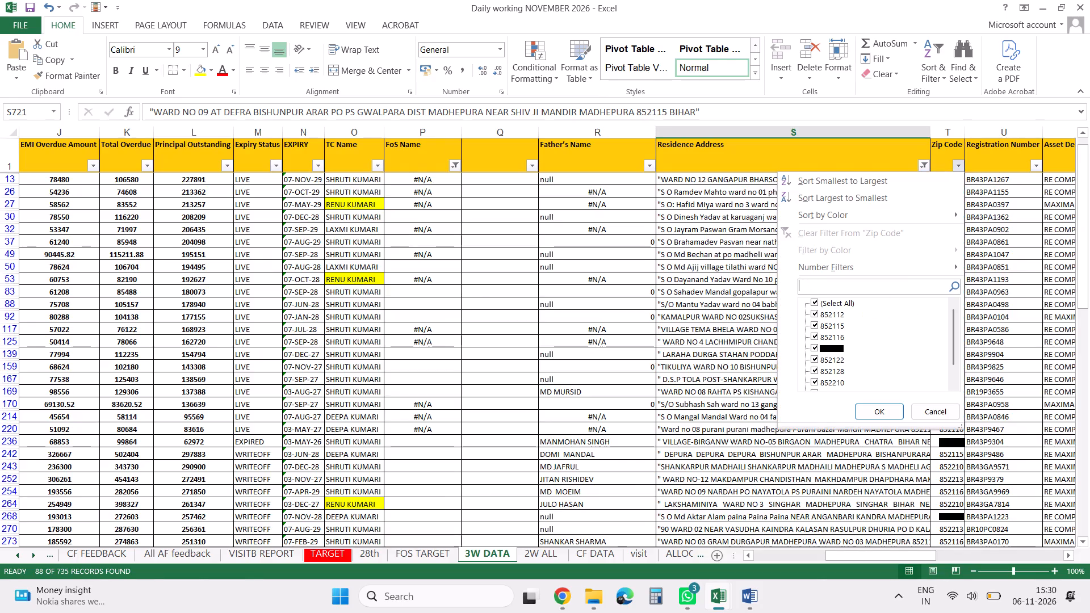
{"action": "key", "text": "BackSpace"}
{"action": "left_click", "coordinate": [932, 405]}
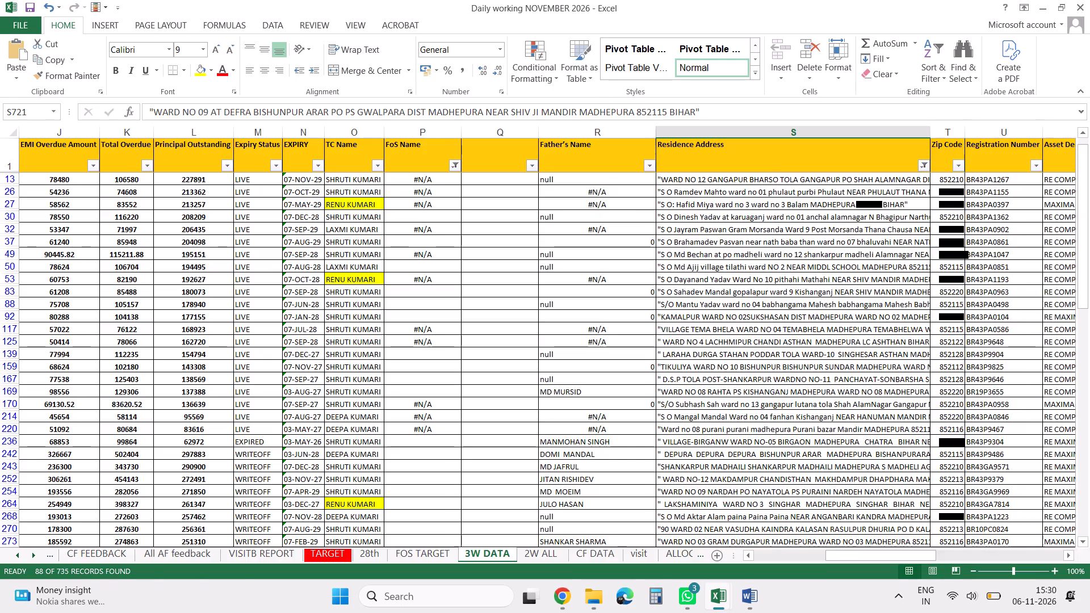
Reset the Residence Address filter to include all addresses.
{"action": "left_click", "coordinate": [921, 169]}
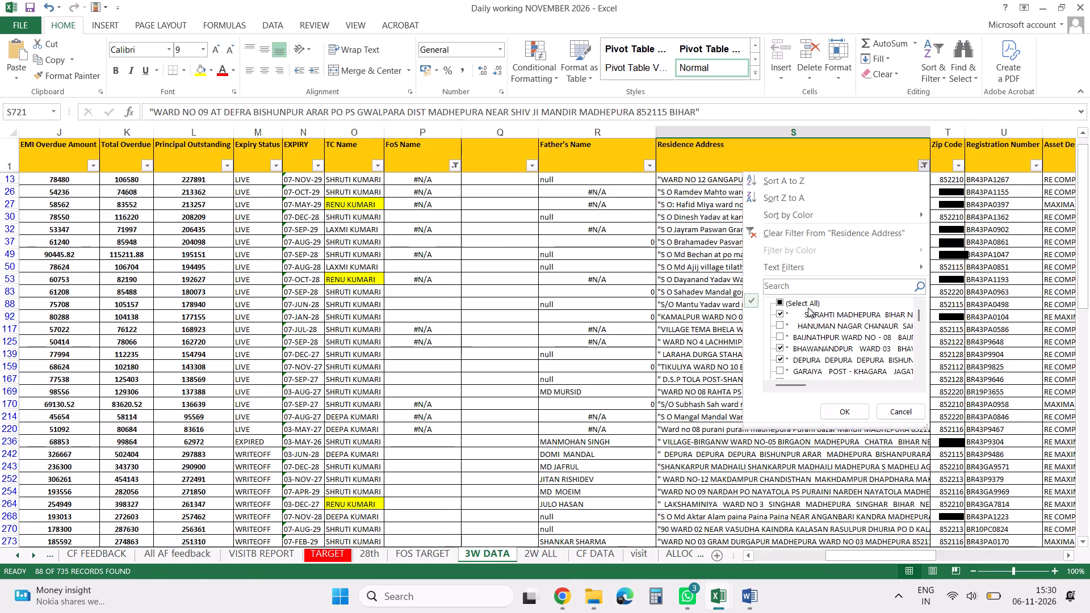
{"action": "left_click", "coordinate": [807, 303]}
{"action": "key", "text": "Return"}
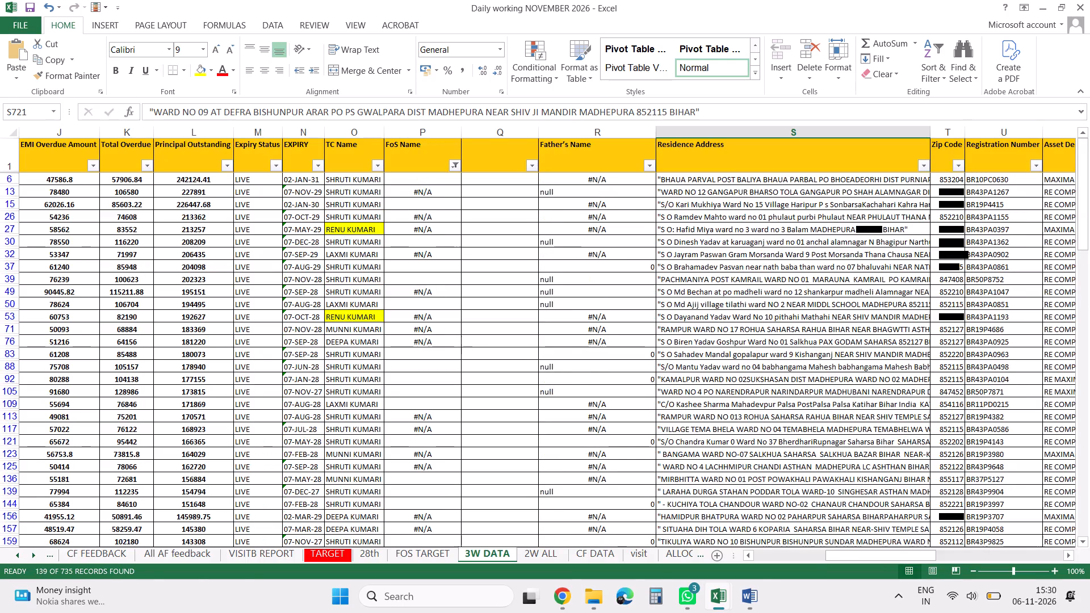
Search the Residence Address filter for BIHARIGANJ, clear the search and leave the filter without applying it.
{"action": "left_click", "coordinate": [921, 165]}
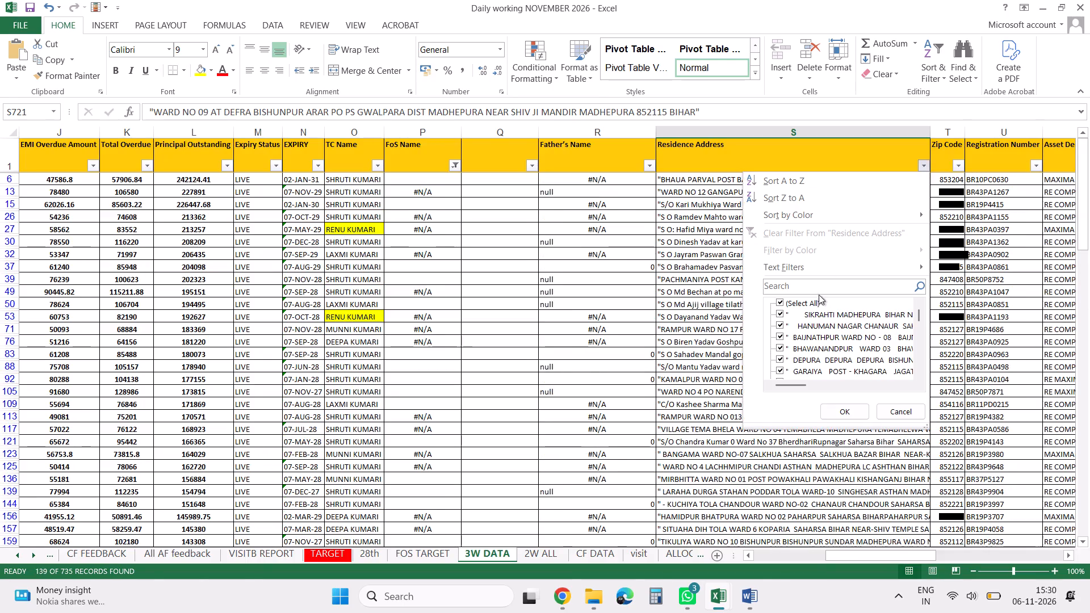
{"action": "left_click", "coordinate": [819, 287]}
{"action": "type", "text": "BIHAR"}
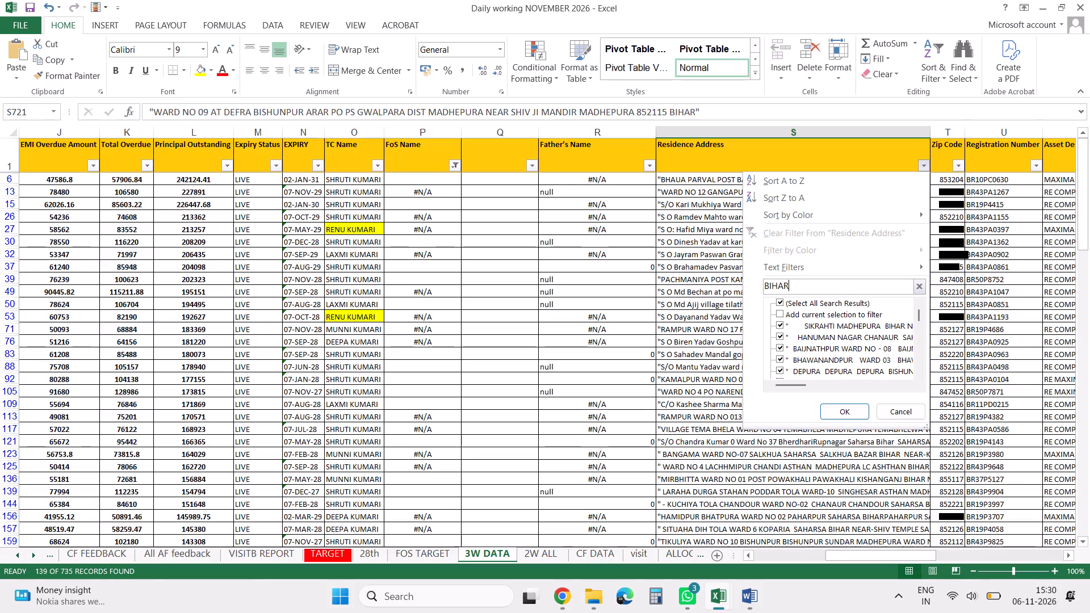
{"action": "type", "text": "IGANJ"}
{"action": "key", "text": "BackSpace"}
{"action": "key", "text": "BackSpace"}
{"action": "key", "text": "BackSpace"}
{"action": "key", "text": "BackSpace"}
{"action": "key", "text": "BackSpace"}
{"action": "key", "text": "BackSpace"}
{"action": "key", "text": "BackSpace"}
{"action": "key", "text": "BackSpace"}
{"action": "key", "text": "BackSpace"}
{"action": "key", "text": "BackSpace"}
{"action": "key", "text": "BackSpace"}
{"action": "key", "text": "BackSpace"}
{"action": "key", "text": "BackSpace"}
{"action": "key", "text": "BackSpace"}
{"action": "key", "text": "BackSpace"}
{"action": "key", "text": "BackSpace"}
{"action": "key", "text": "BackSpace"}
{"action": "key", "text": "BackSpace"}
{"action": "key", "text": "BackSpace"}
{"action": "key", "text": "BackSpace"}
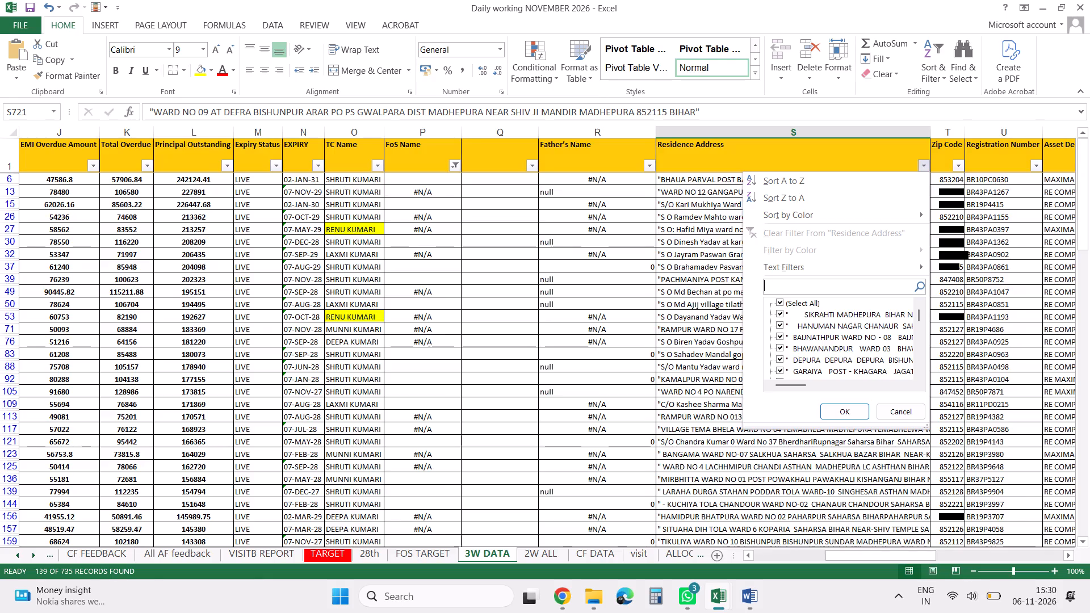
{"action": "left_click", "coordinate": [891, 408]}
{"action": "left_click", "coordinate": [597, 301]}
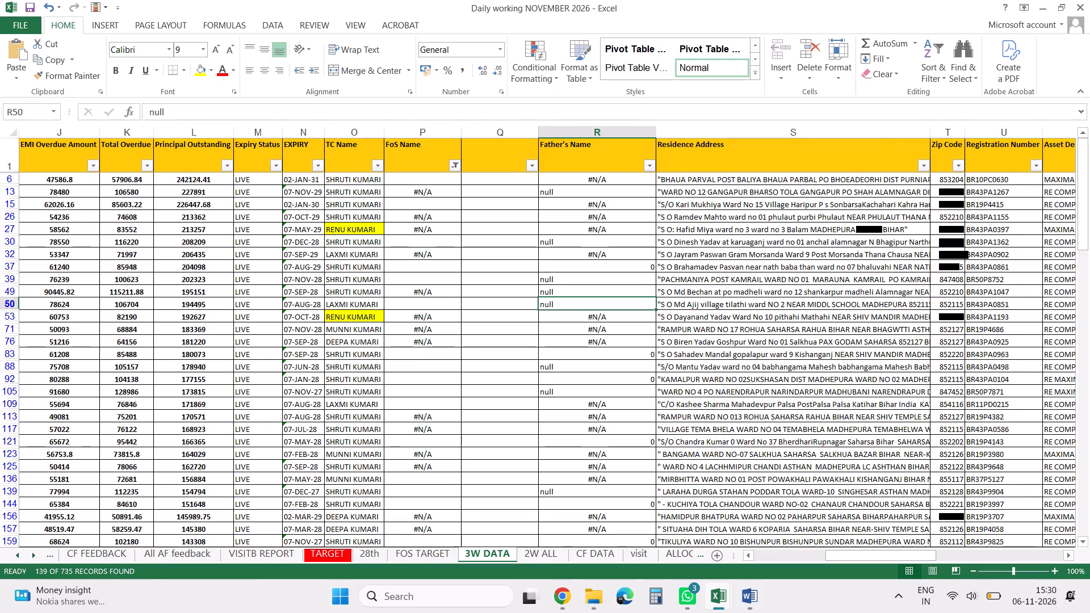
Filter the FoS Name column to the officer matching the search ROSH.
{"action": "left_click", "coordinate": [455, 165]}
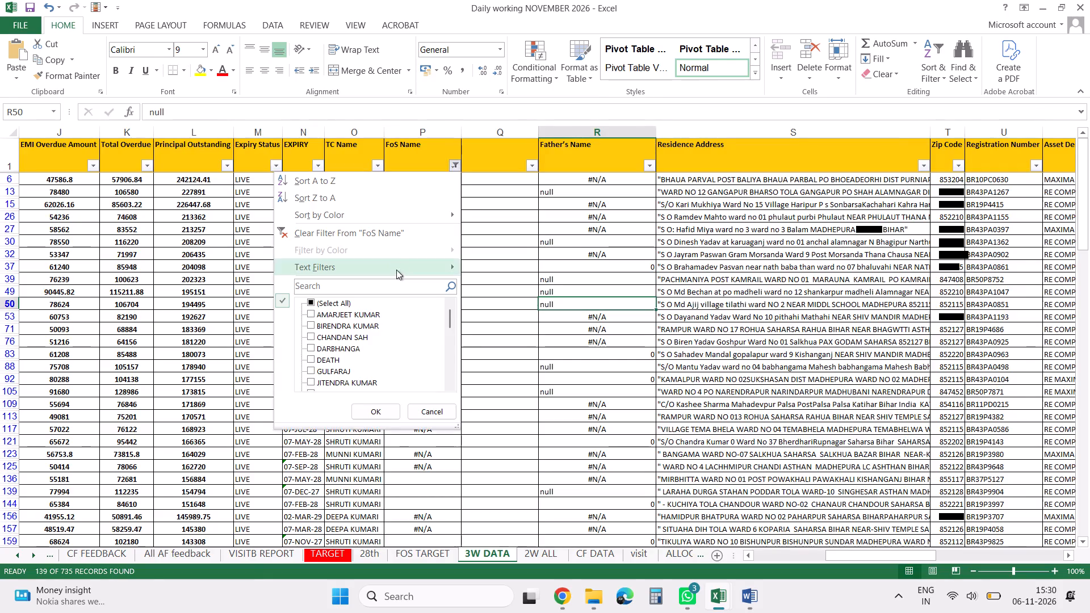
{"action": "left_click", "coordinate": [401, 285]}
{"action": "type", "text": "ROSH"}
{"action": "key", "text": "Return"}
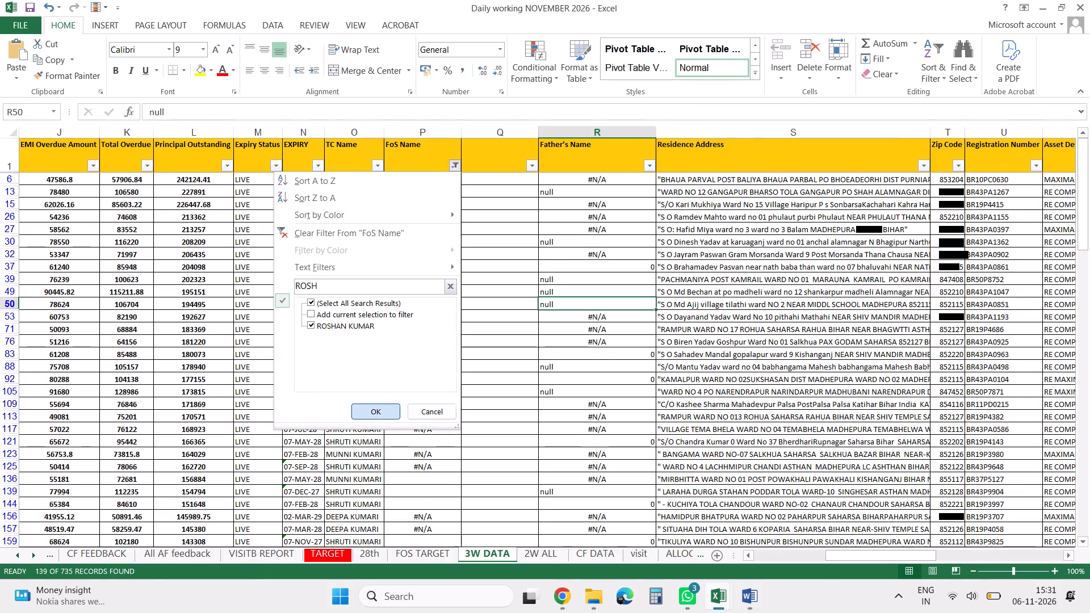
{"action": "left_click", "coordinate": [420, 129]}
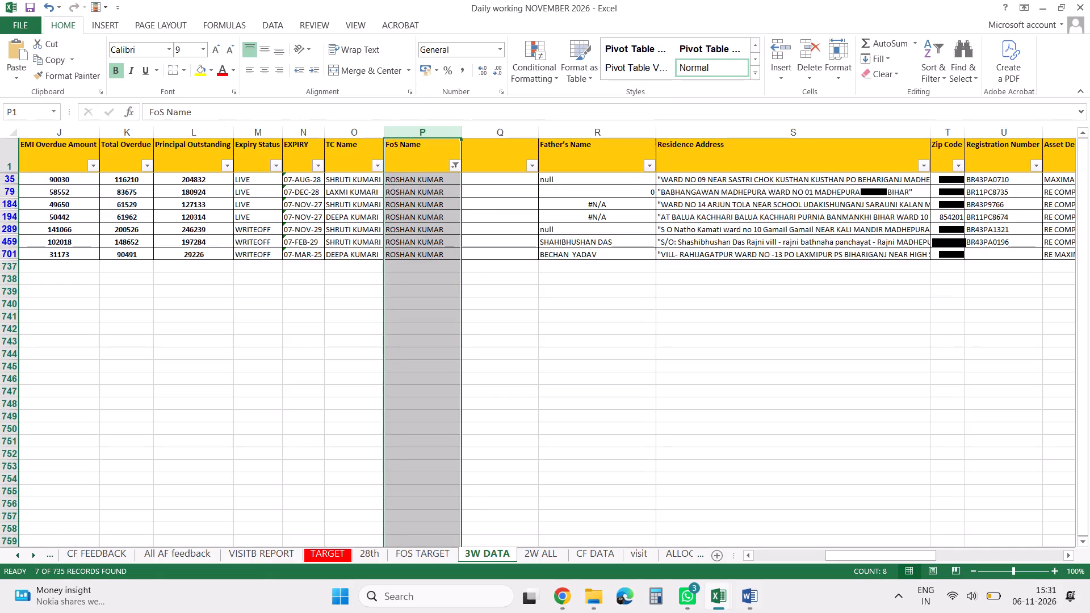
Read the residence addresses of the filtered officer's records in rows 35 to 701.
{"action": "left_click", "coordinate": [802, 254]}
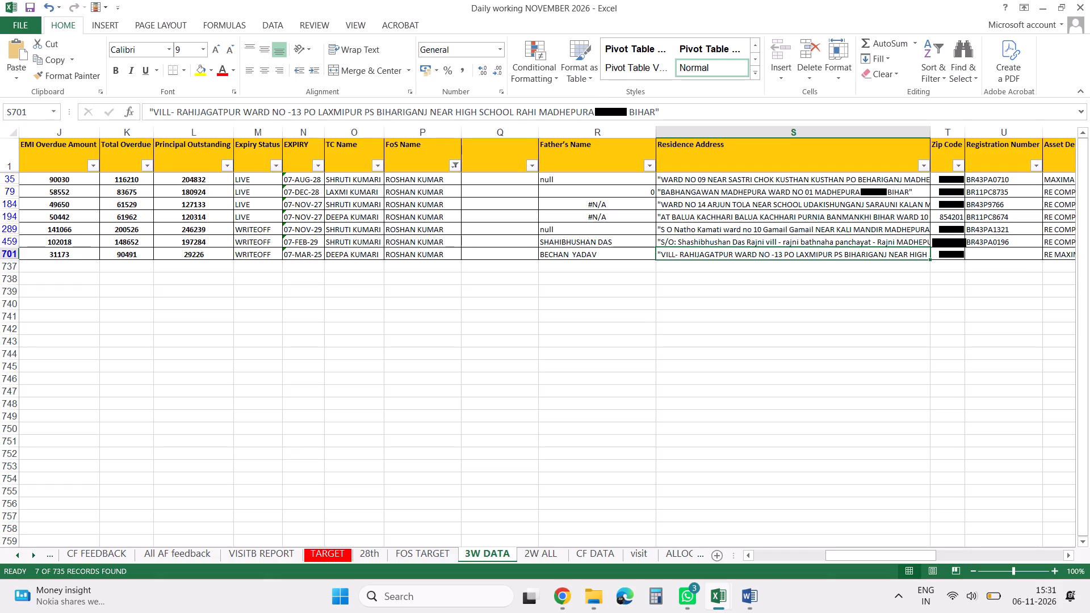
{"action": "key", "text": "Up"}
{"action": "key", "text": "Up"}
{"action": "key", "text": "Up"}
{"action": "key", "text": "Up"}
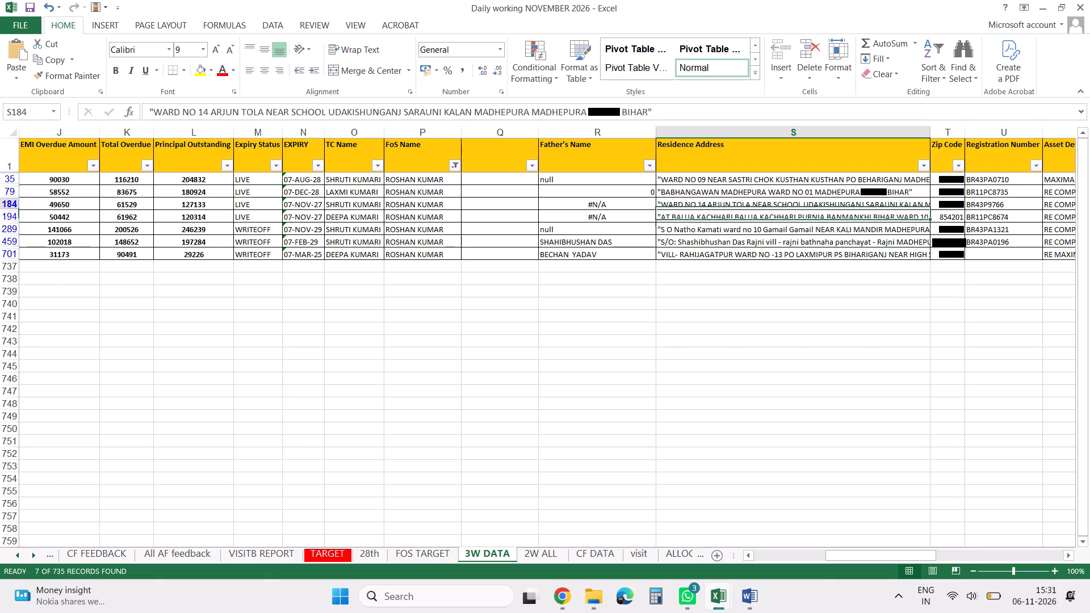
{"action": "key", "text": "Up"}
{"action": "key", "text": "Up"}
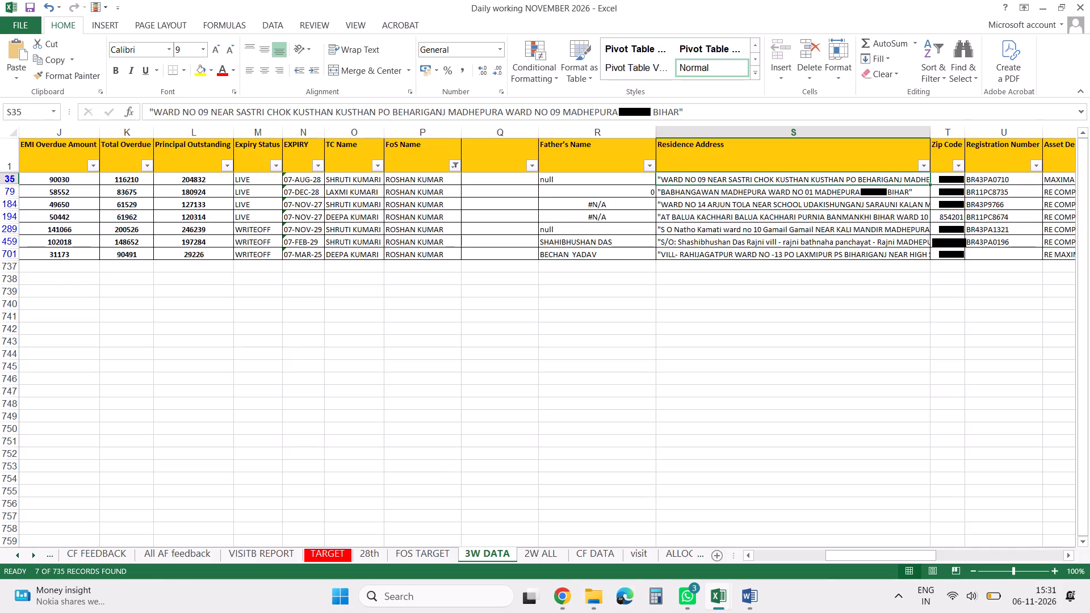
{"action": "key", "text": "Down"}
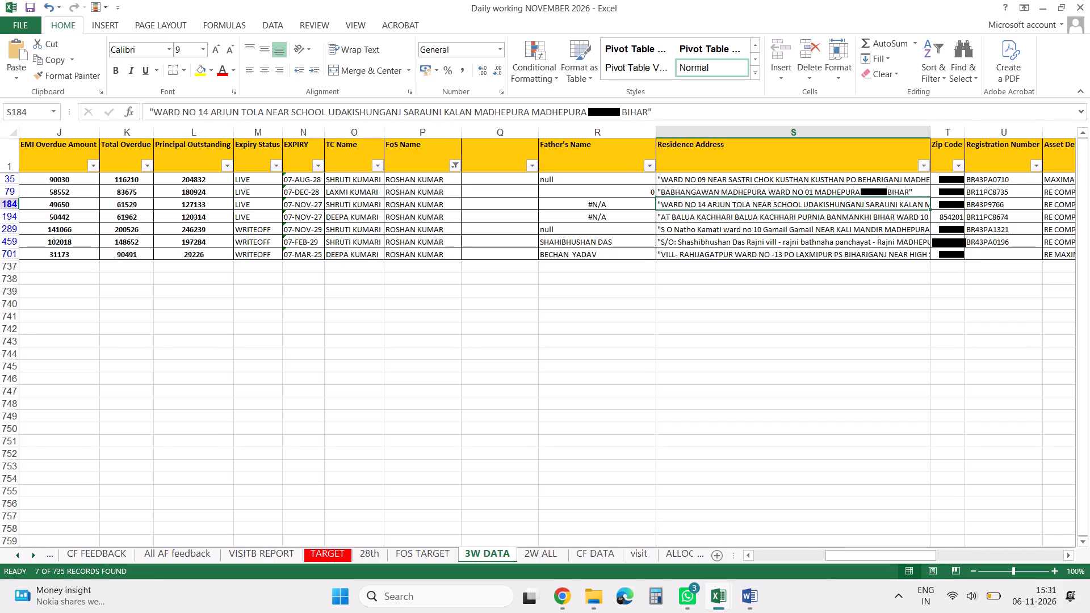
{"action": "key", "text": "Down"}
{"action": "key", "text": "Down"}
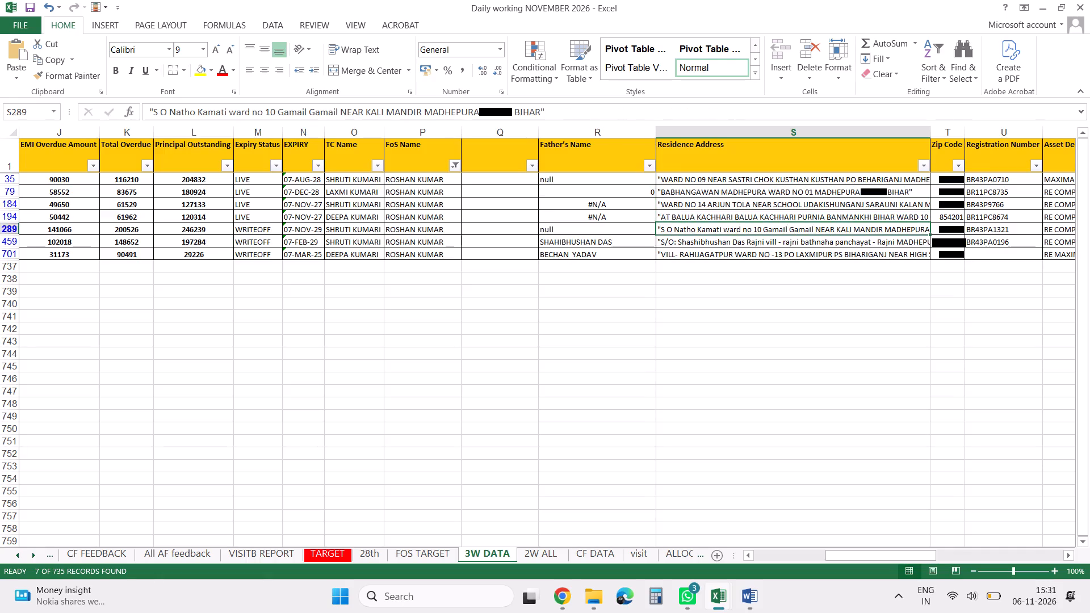
{"action": "key", "text": "Down"}
{"action": "key", "text": "Down"}
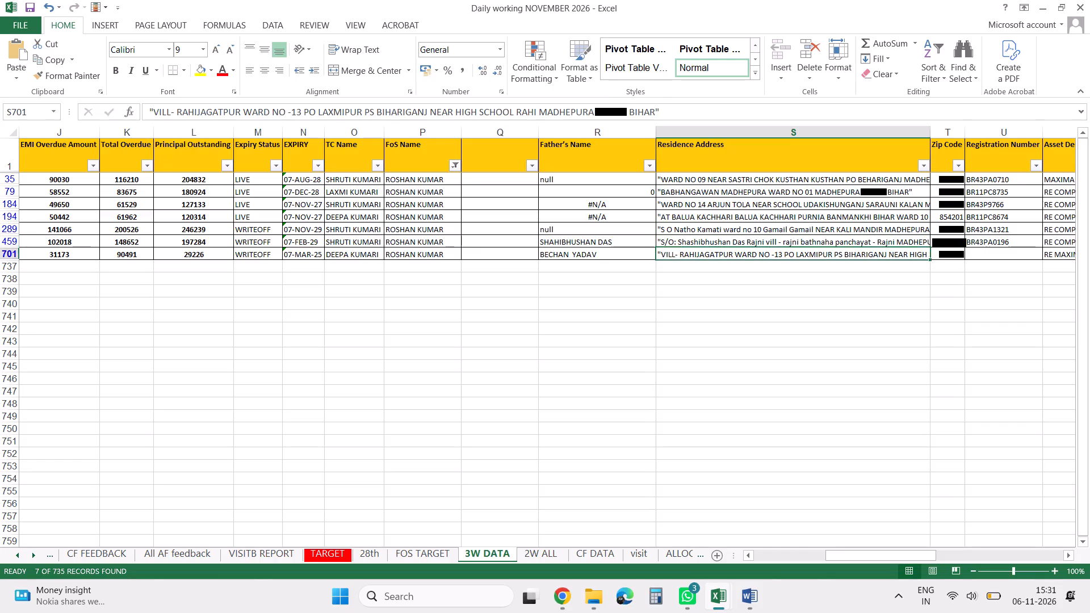
{"action": "key", "text": "Up"}
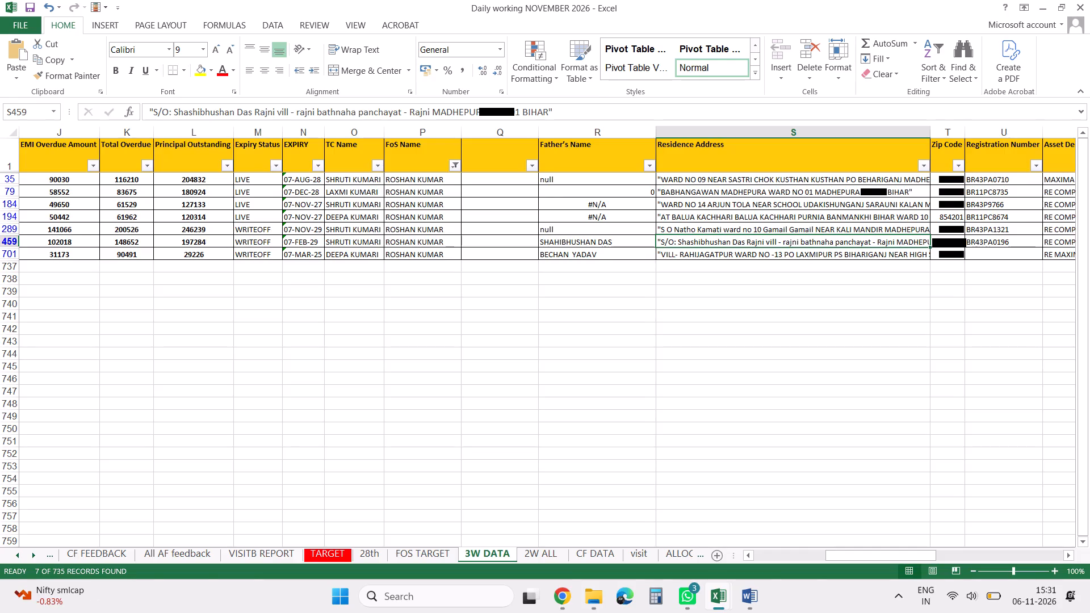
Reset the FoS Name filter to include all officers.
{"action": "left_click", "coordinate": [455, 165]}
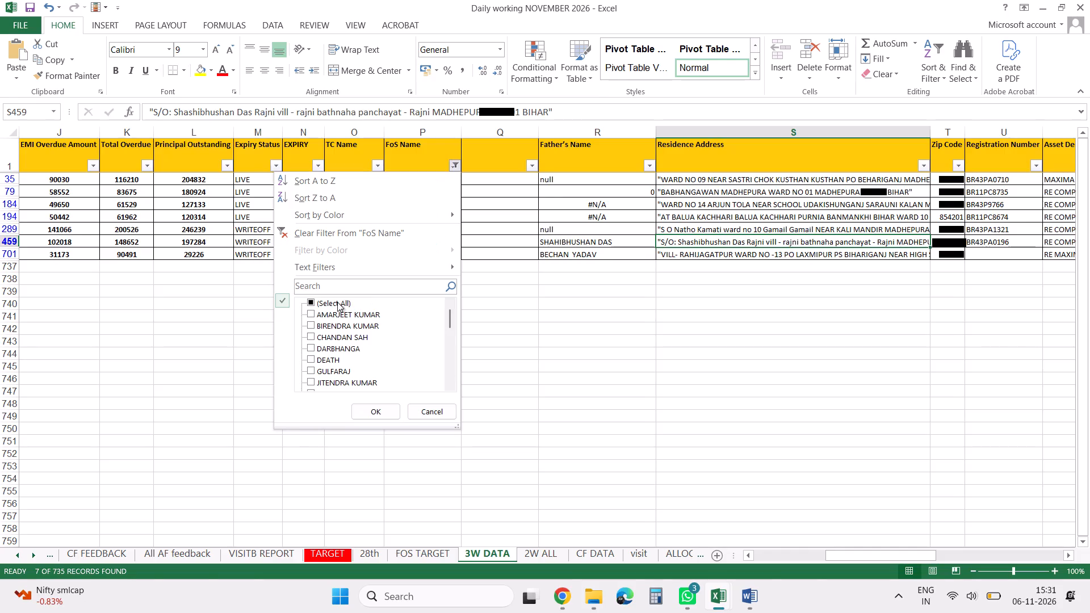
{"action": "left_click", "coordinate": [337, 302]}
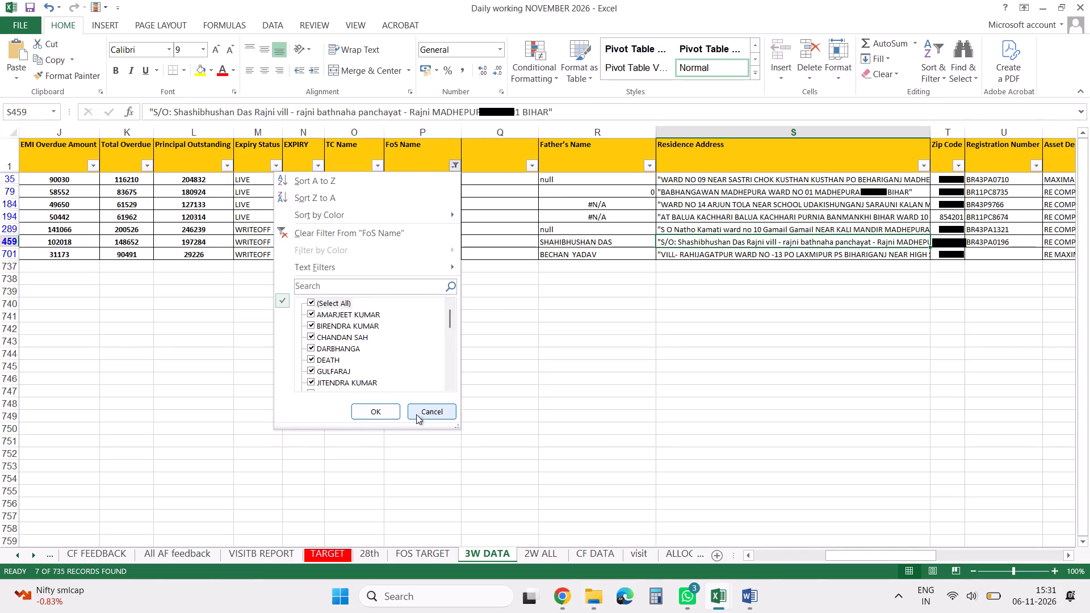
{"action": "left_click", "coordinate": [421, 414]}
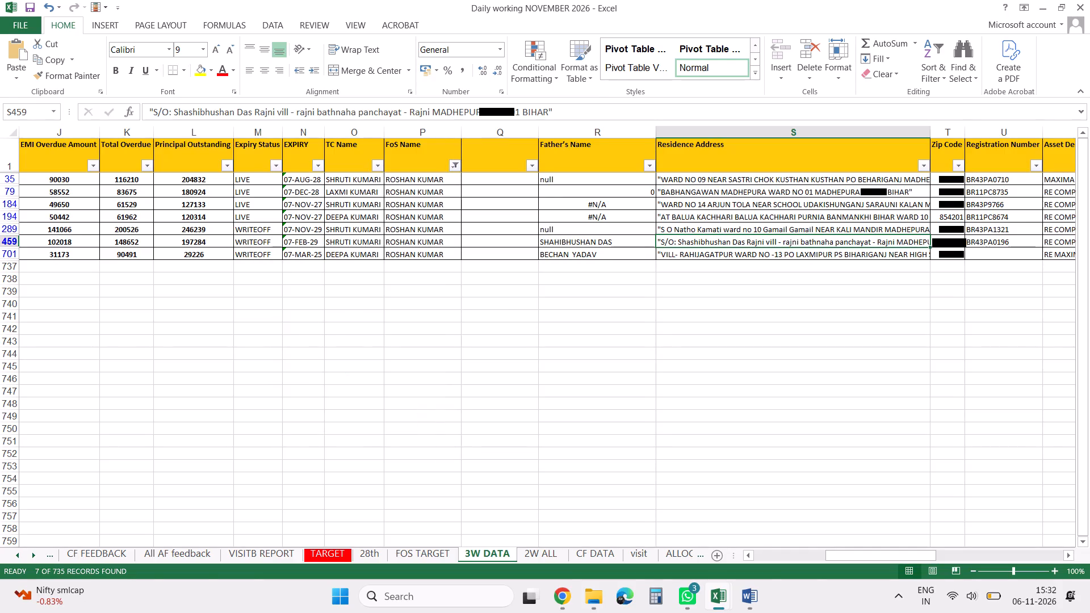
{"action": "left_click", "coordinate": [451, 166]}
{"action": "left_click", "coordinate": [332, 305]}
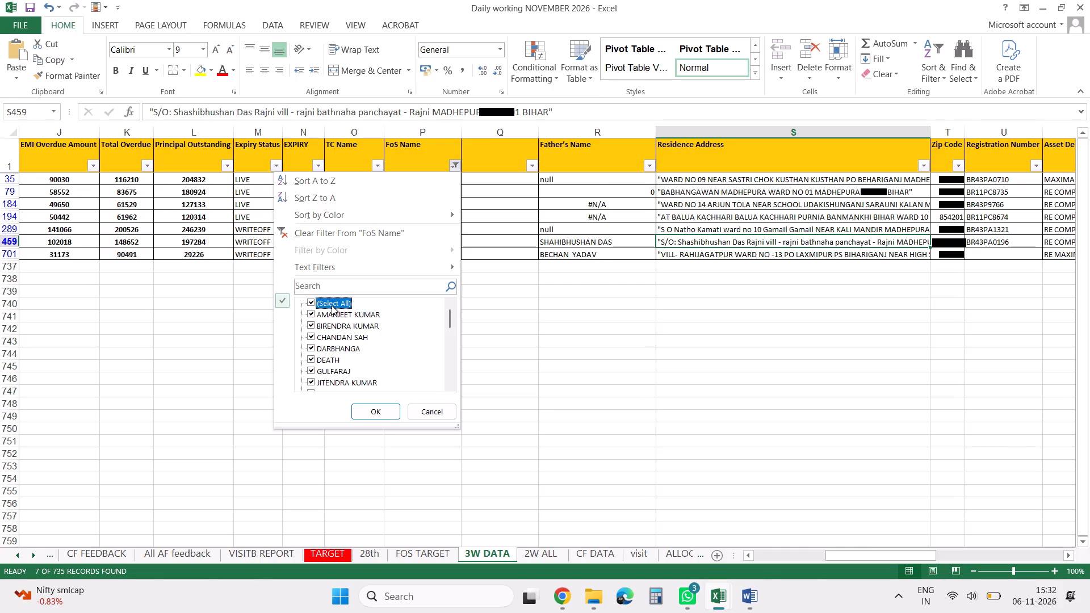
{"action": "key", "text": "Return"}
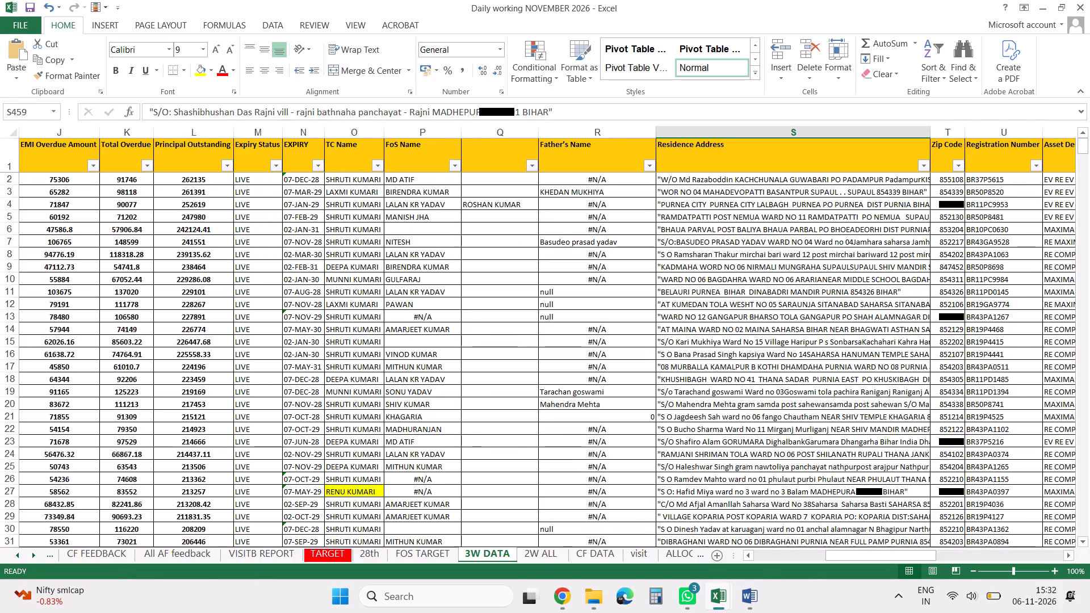
Filter the FoS Name column to show only the #N/A and blank entries.
{"action": "left_click", "coordinate": [455, 167]}
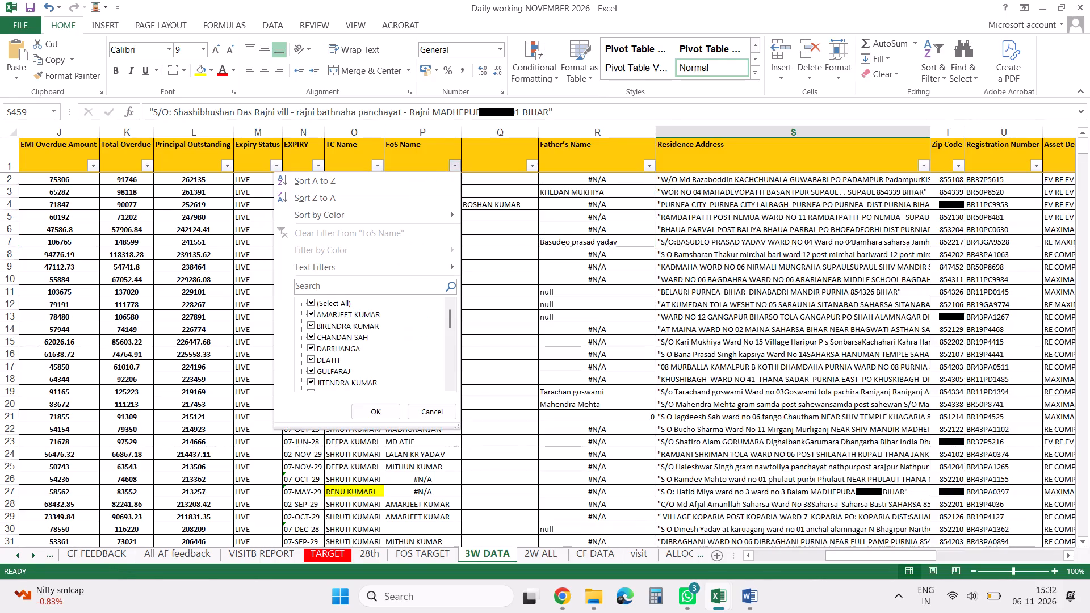
{"action": "left_click", "coordinate": [334, 305]}
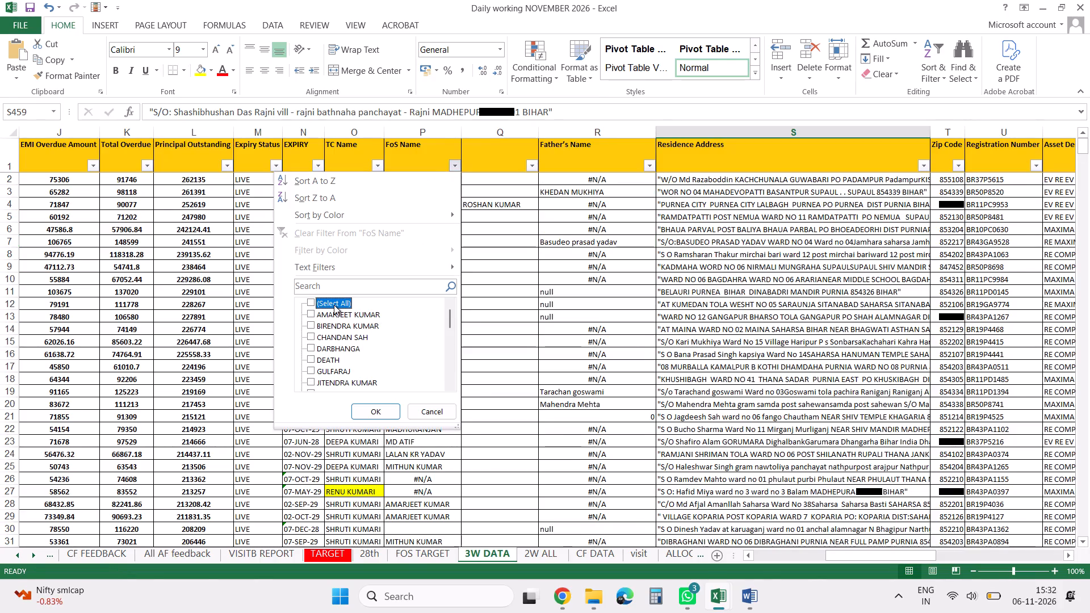
{"action": "key", "text": "Down"}
{"action": "key", "text": "Down"}
{"action": "key", "text": "Down"}
{"action": "key", "text": "Down"}
{"action": "key", "text": "Down"}
{"action": "key", "text": "Down"}
{"action": "key", "text": "Down"}
{"action": "key", "text": "Down"}
{"action": "key", "text": "Down"}
{"action": "key", "text": "Down"}
{"action": "key", "text": "Down"}
{"action": "key", "text": "Down"}
{"action": "key", "text": "Down"}
{"action": "key", "text": "Down"}
{"action": "key", "text": "Down"}
{"action": "key", "text": "Down"}
{"action": "key", "text": "Down"}
{"action": "key", "text": "Down"}
{"action": "key", "text": "Down"}
{"action": "key", "text": "Down"}
{"action": "key", "text": "Down"}
{"action": "key", "text": "Down"}
{"action": "key", "text": "Down"}
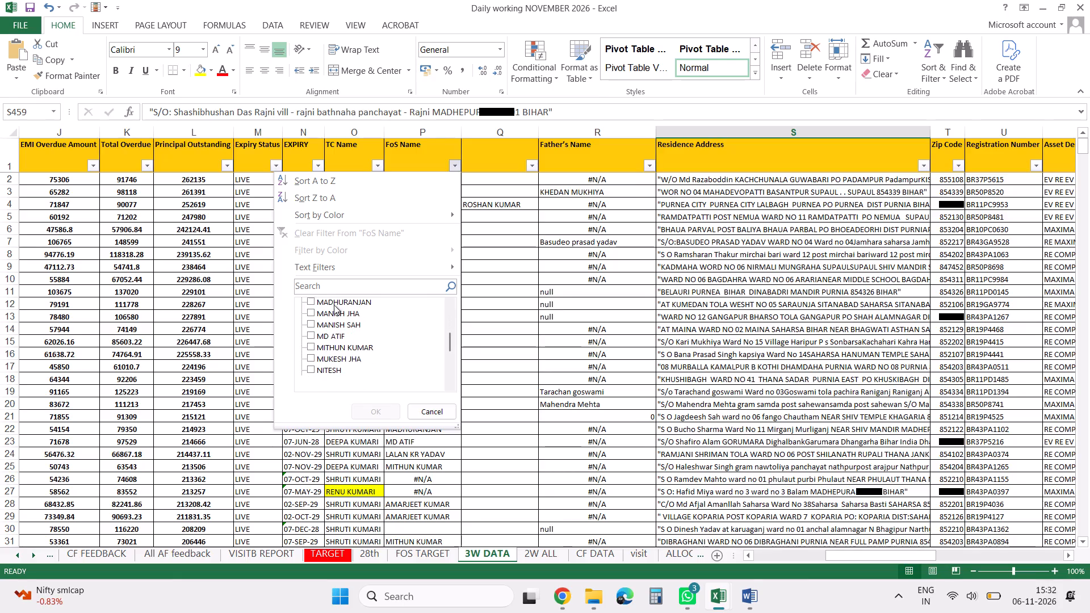
{"action": "key", "text": "Down"}
{"action": "key", "text": "Down"}
{"action": "key", "text": "Down"}
{"action": "key", "text": "Down"}
{"action": "key", "text": "Down"}
{"action": "key", "text": "Down"}
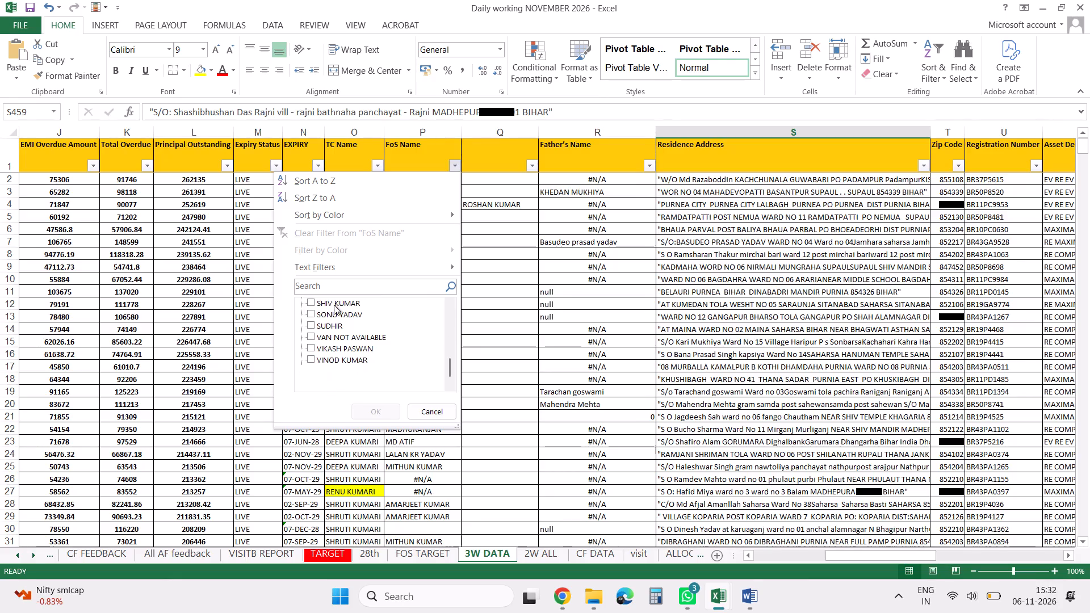
{"action": "key", "text": "Up"}
{"action": "key", "text": "space"}
{"action": "key", "text": "Down"}
{"action": "key", "text": "space"}
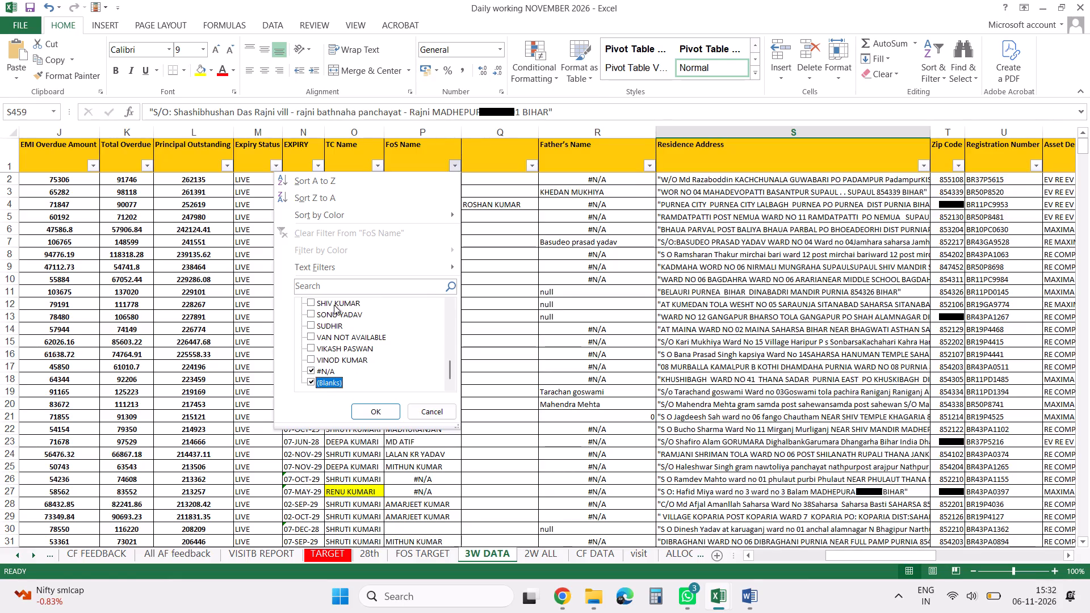
{"action": "key", "text": "Return"}
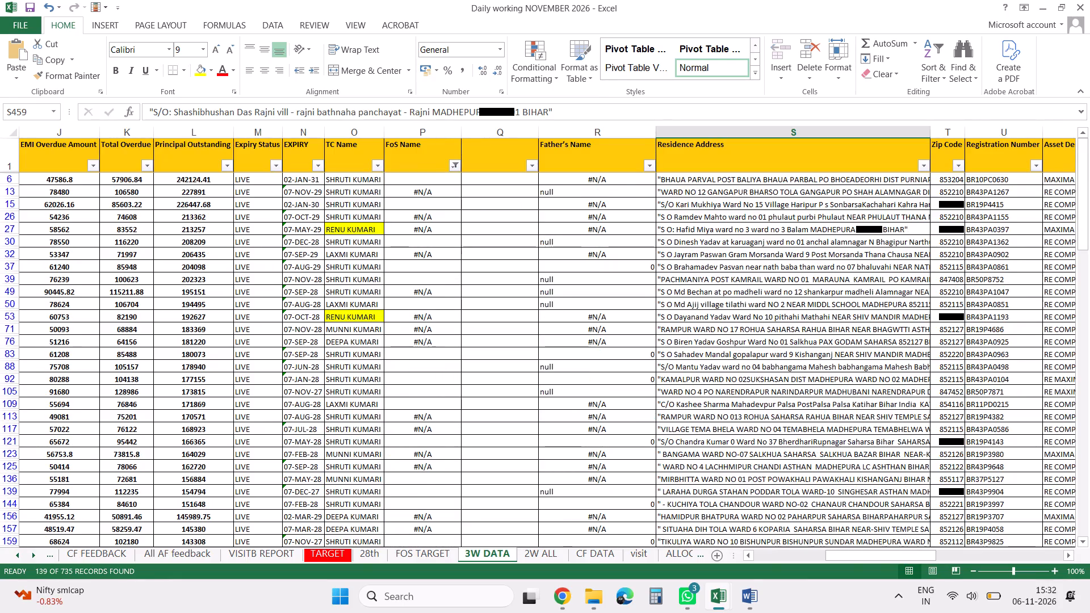
Filter the Residence Address column by BABHAN and read the full address in the matching row.
{"action": "left_click", "coordinate": [924, 169]}
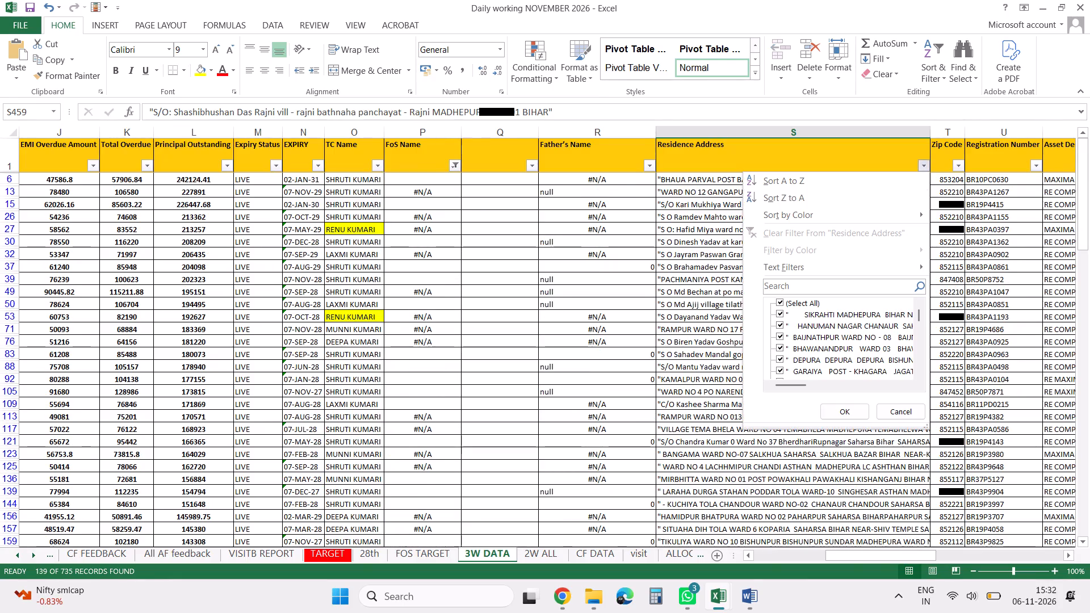
{"action": "left_click", "coordinate": [840, 285]}
{"action": "type", "text": "BA"}
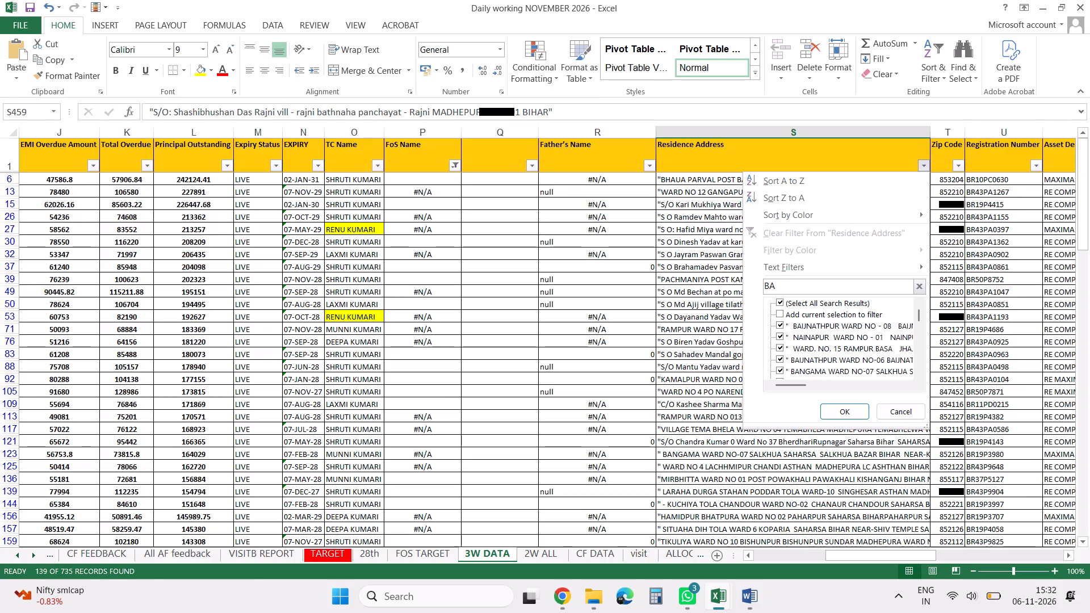
{"action": "key", "text": "b"}
{"action": "key", "text": "h"}
{"action": "type", "text": "AN"}
{"action": "key", "text": "Return"}
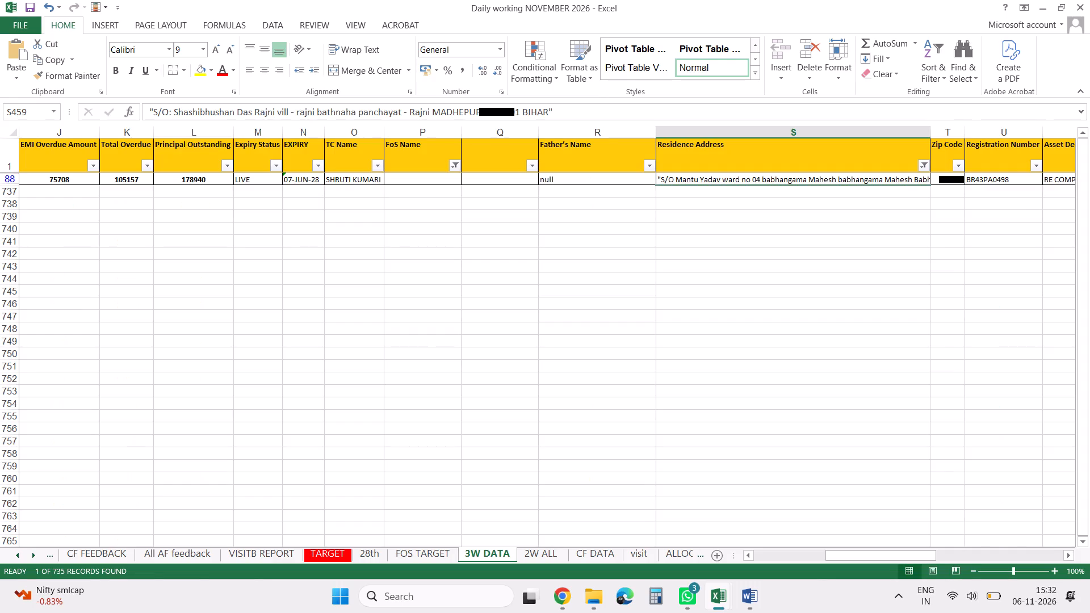
{"action": "key", "text": "Down"}
{"action": "key", "text": "Up"}
{"action": "key", "text": "Up"}
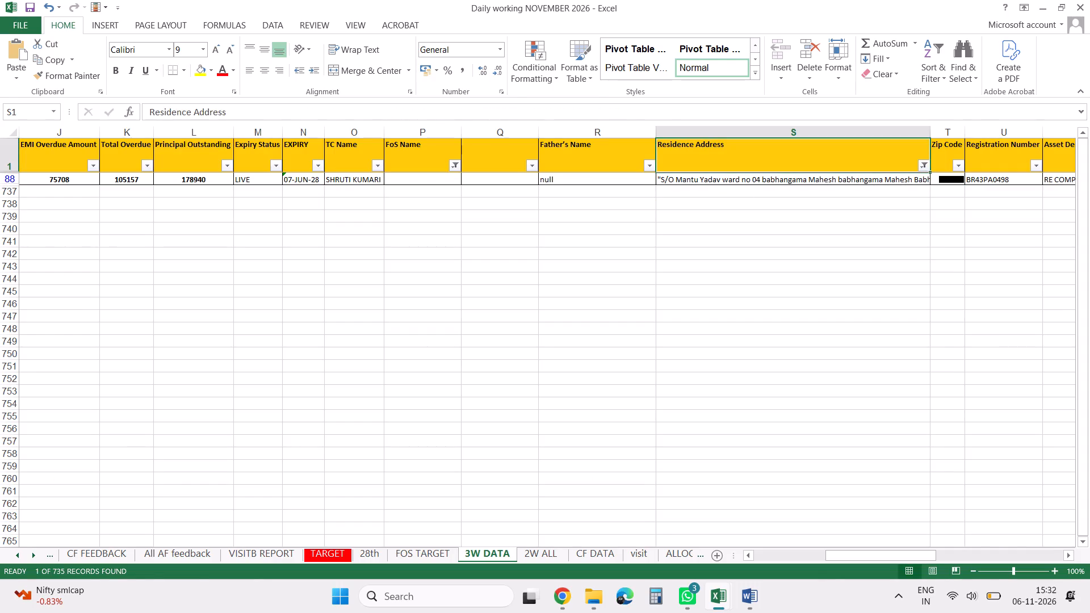
{"action": "key", "text": "Down"}
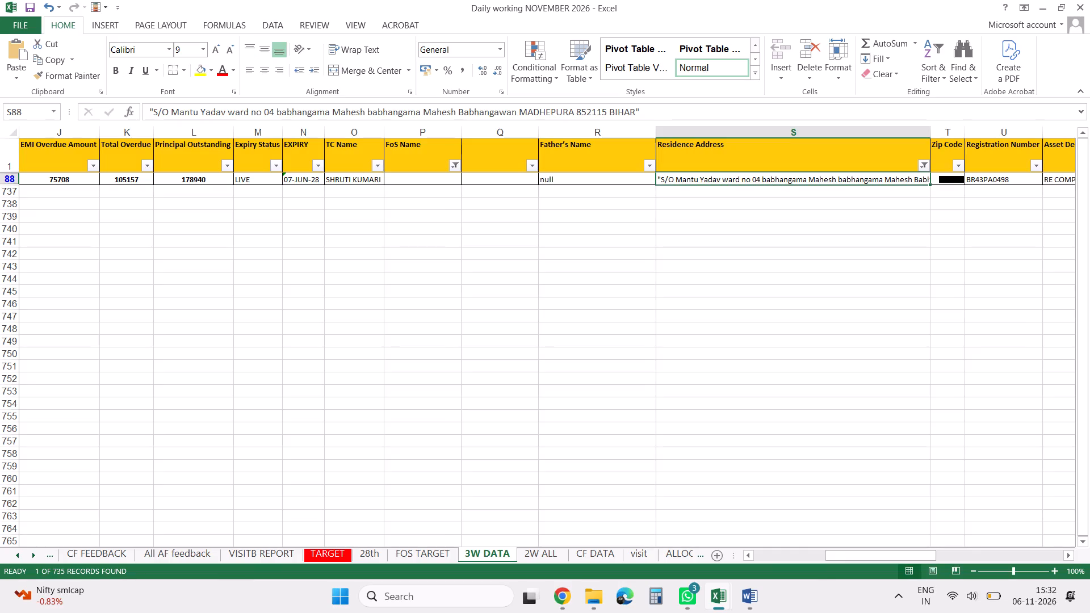
{"action": "key", "text": "Up"}
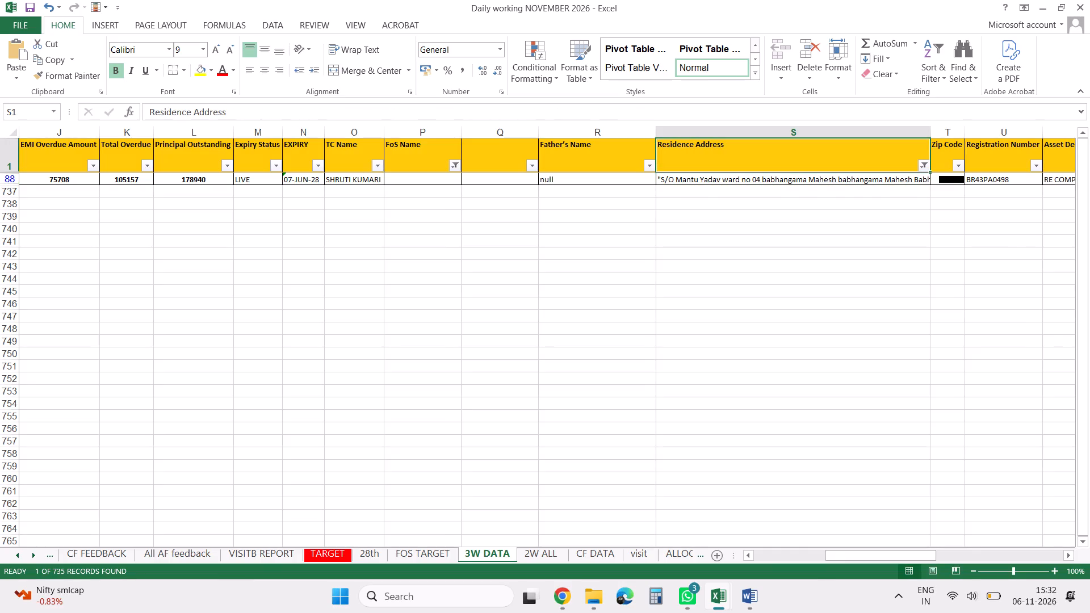
Turn off filtering on the 3W DATA sheet to show all records.
{"action": "key", "text": "ctrl+shift+l"}
Check the residence address in row 4 and copy that record's loan number from column A.
{"action": "key", "text": "ctrl+Left"}
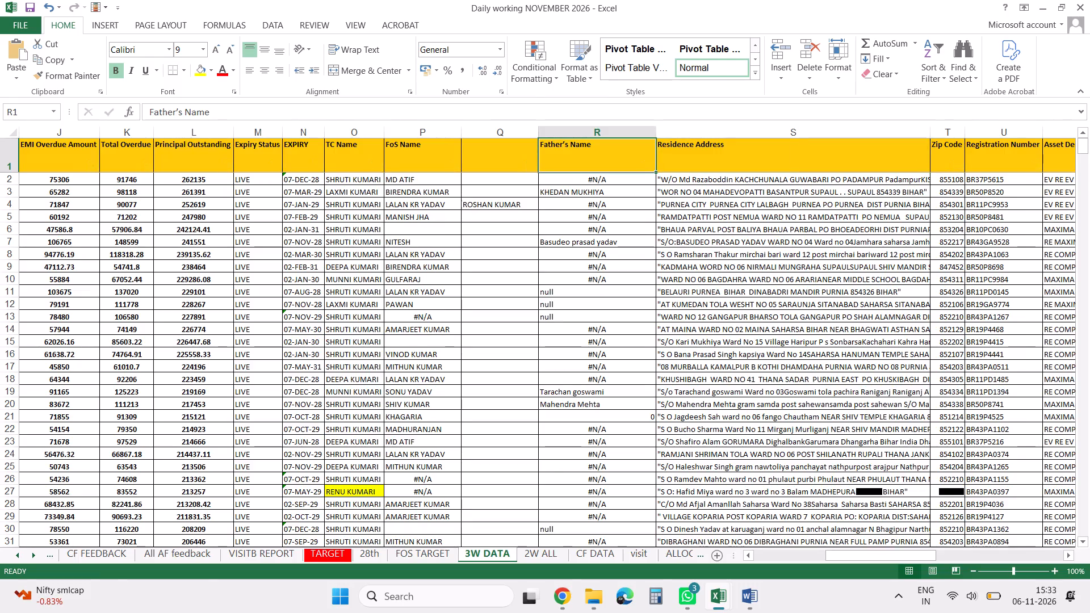
{"action": "key", "text": "Left"}
{"action": "key", "text": "Down"}
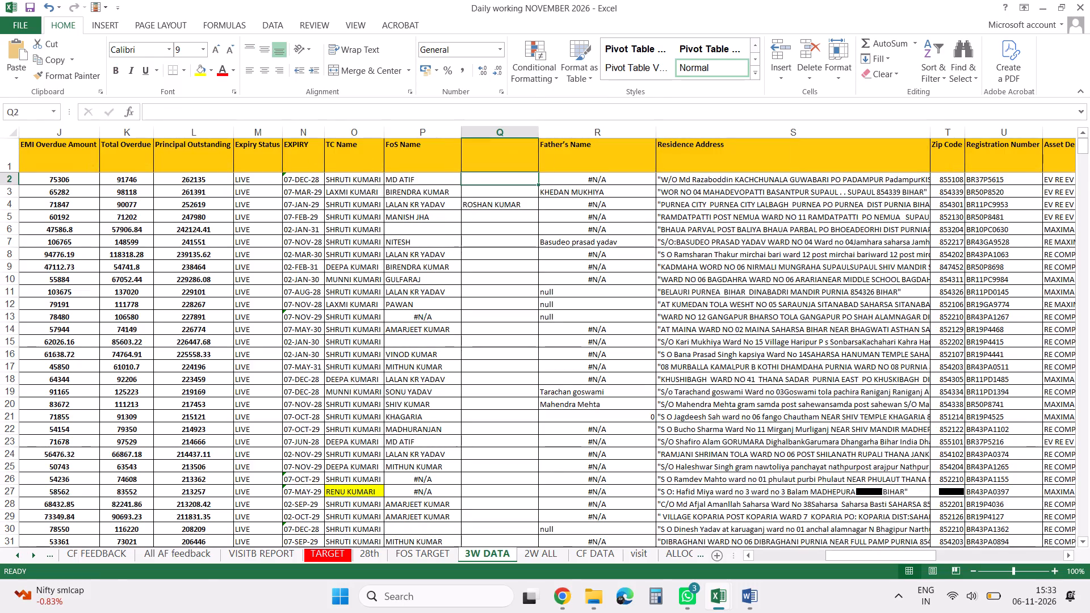
{"action": "key", "text": "Down"}
{"action": "key", "text": "Down"}
{"action": "key", "text": "Right"}
{"action": "key", "text": "Right"}
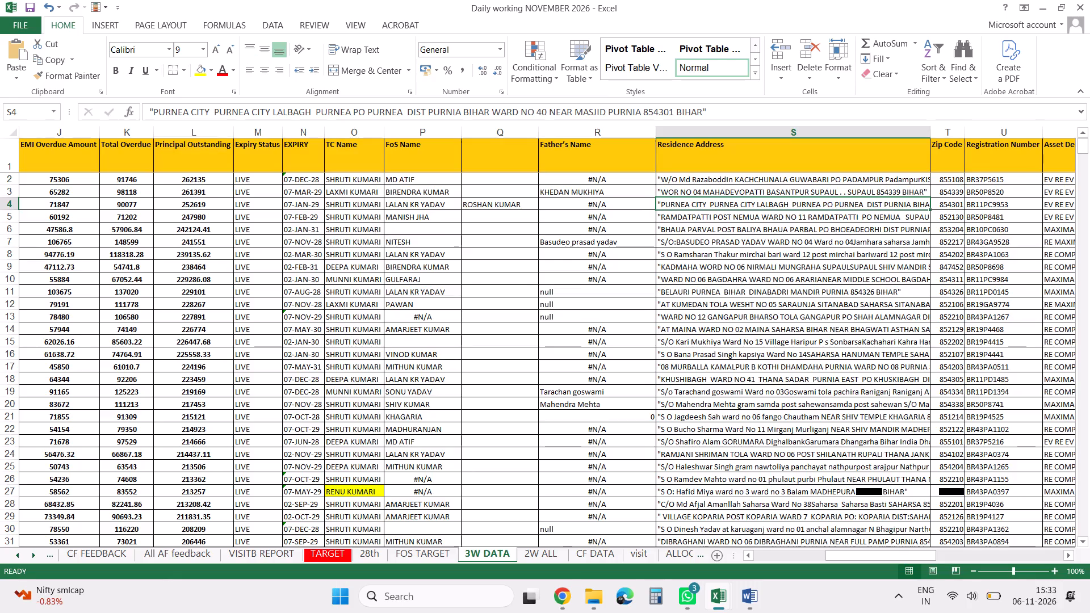
{"action": "key", "text": "Left"}
{"action": "key", "text": "Left"}
{"action": "key", "text": "Left"}
{"action": "key", "text": "Left"}
{"action": "key", "text": "Left"}
{"action": "key", "text": "Left"}
{"action": "key", "text": "Left"}
{"action": "key", "text": "Left"}
{"action": "key", "text": "Left"}
{"action": "key", "text": "Left"}
{"action": "key", "text": "Left"}
{"action": "key", "text": "Left"}
{"action": "key", "text": "Left"}
{"action": "key", "text": "Left"}
{"action": "key", "text": "Left"}
{"action": "key", "text": "Left"}
{"action": "key", "text": "Left"}
{"action": "key", "text": "Left"}
{"action": "key", "text": "Left"}
{"action": "key", "text": "Left"}
{"action": "key", "text": "Left"}
{"action": "key", "text": "Left"}
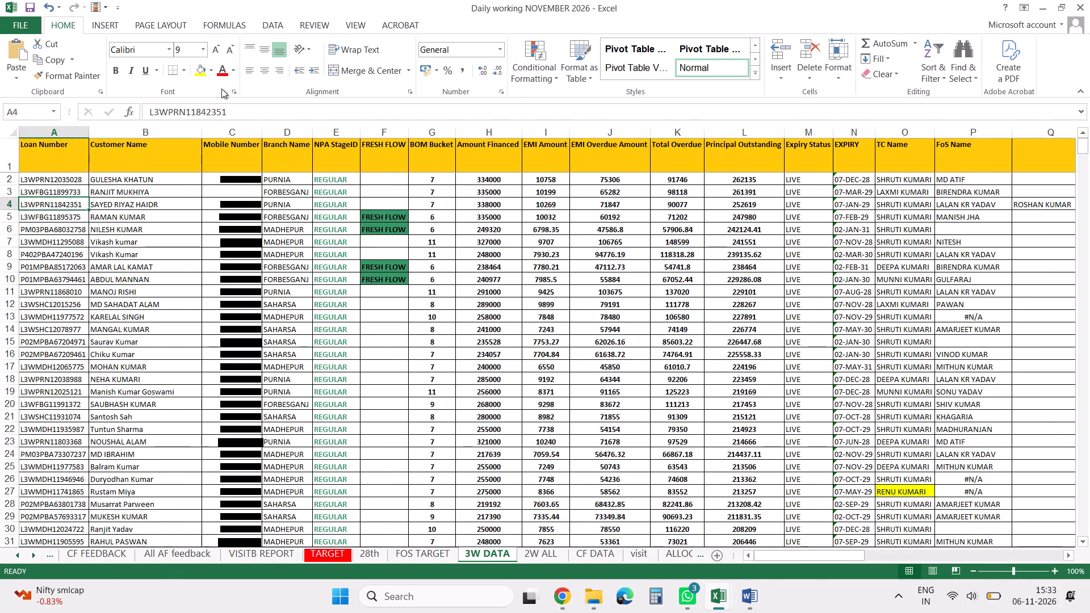
{"action": "double_click", "coordinate": [207, 108]}
{"action": "key", "text": "ctrl+c"}
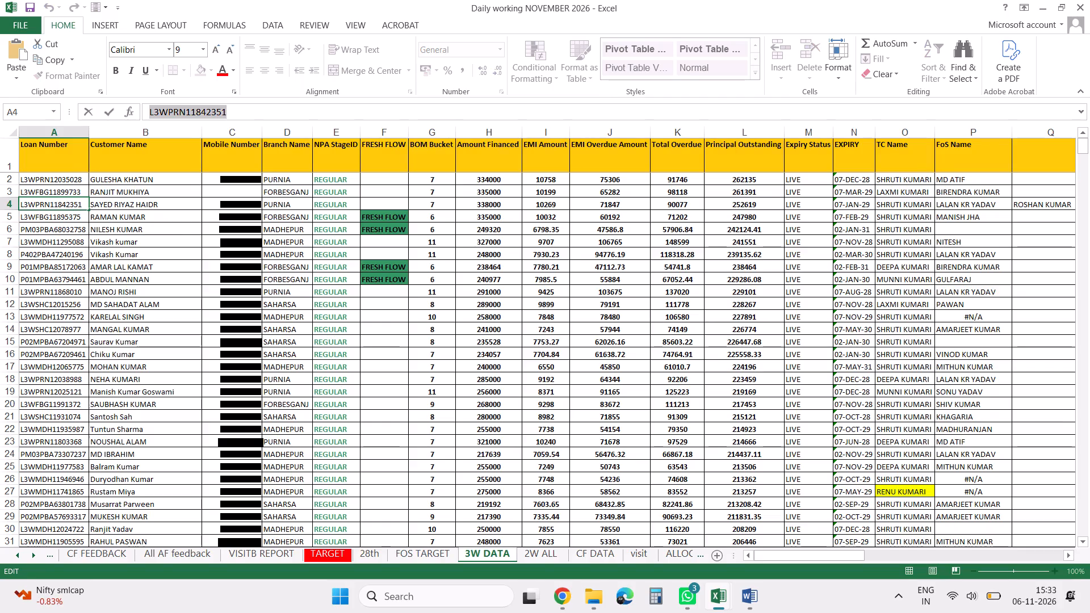
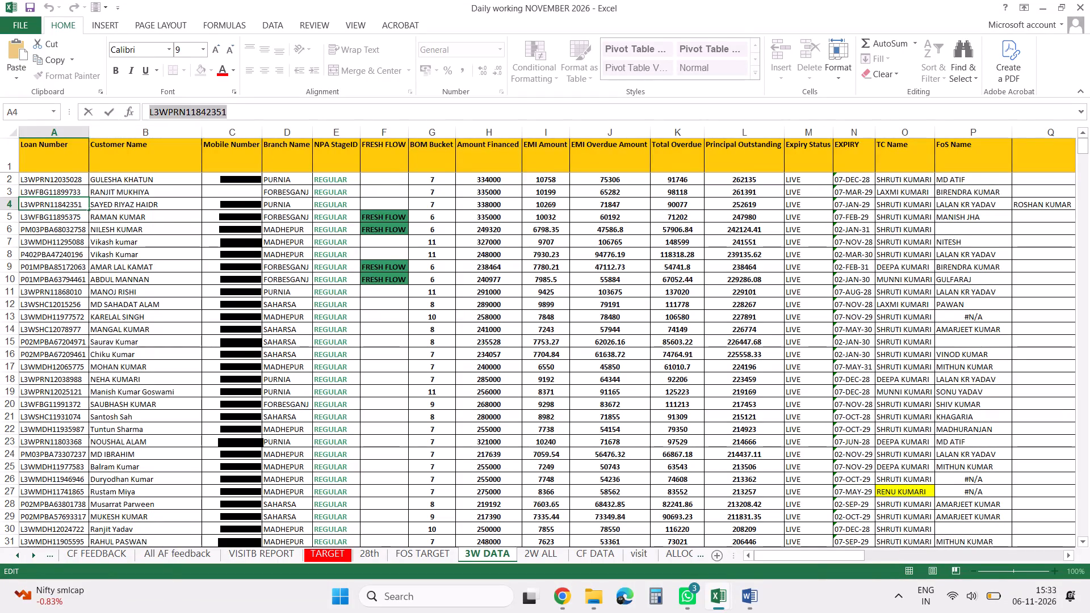
Set the FoS Name in row 4 to the same officer already noted beside it in column Q.
{"action": "left_click", "coordinate": [949, 204]}
{"action": "key", "text": "r"}
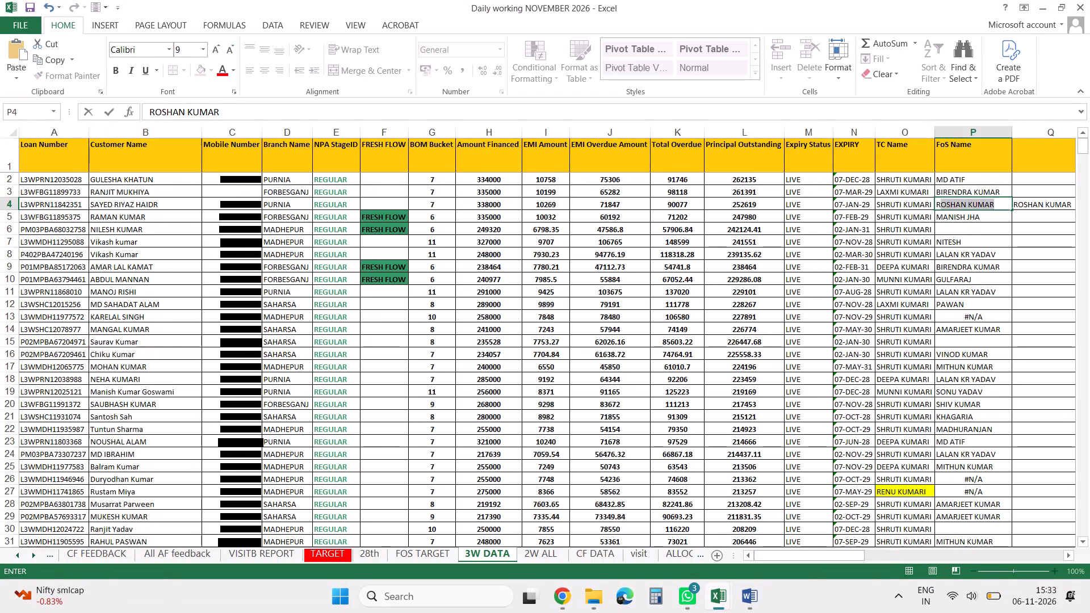
{"action": "key", "text": "Down"}
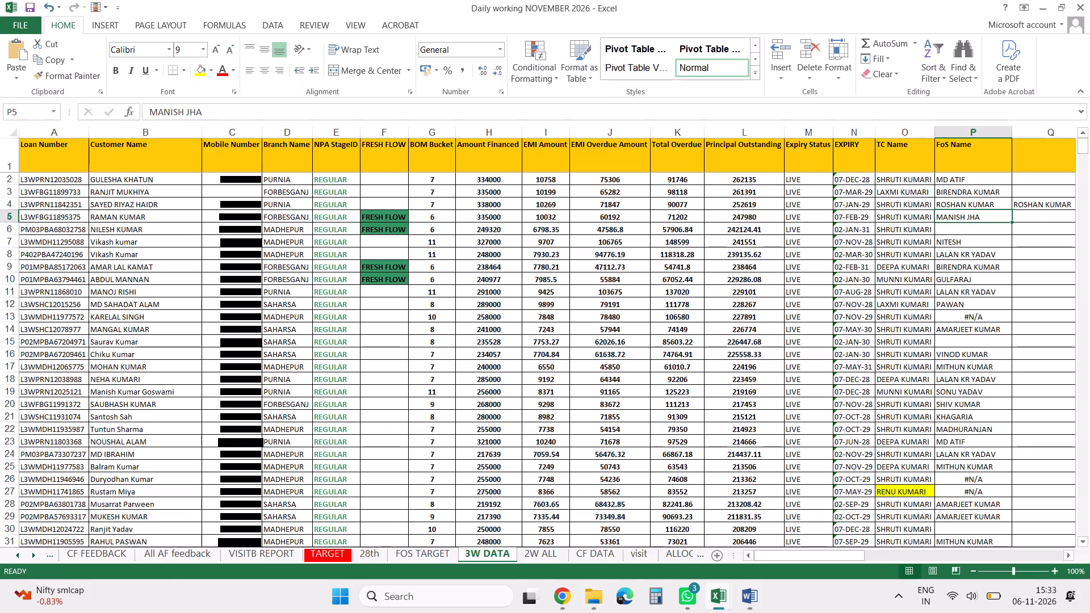
Turn on filtering for the header row and filter the unnamed column Q to the single officer's name, leaving out blanks.
{"action": "left_click", "coordinate": [1034, 159]}
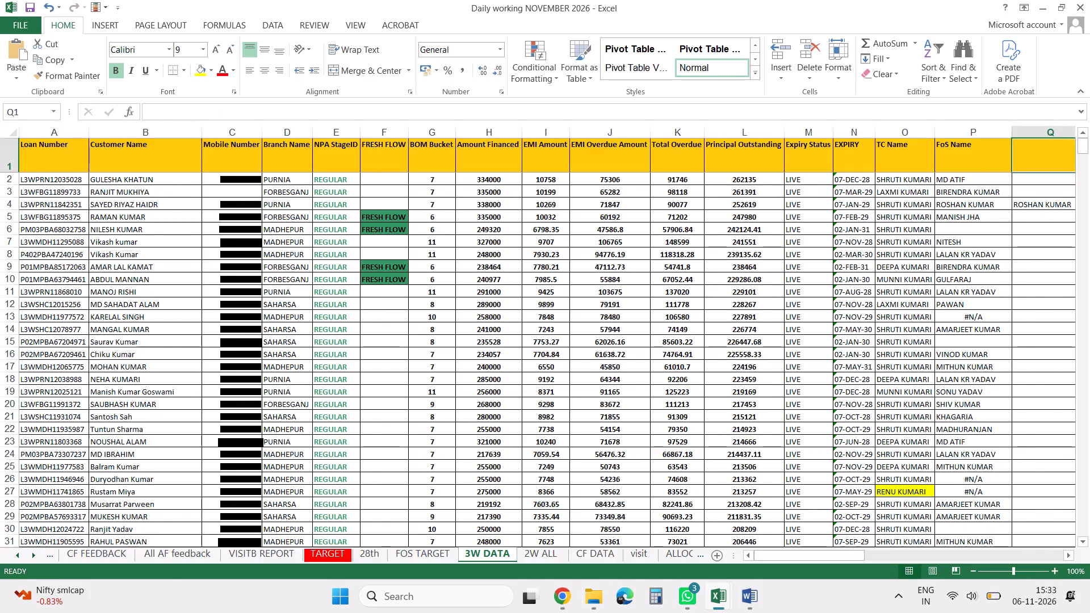
{"action": "key", "text": "Right"}
{"action": "left_click", "coordinate": [885, 145]}
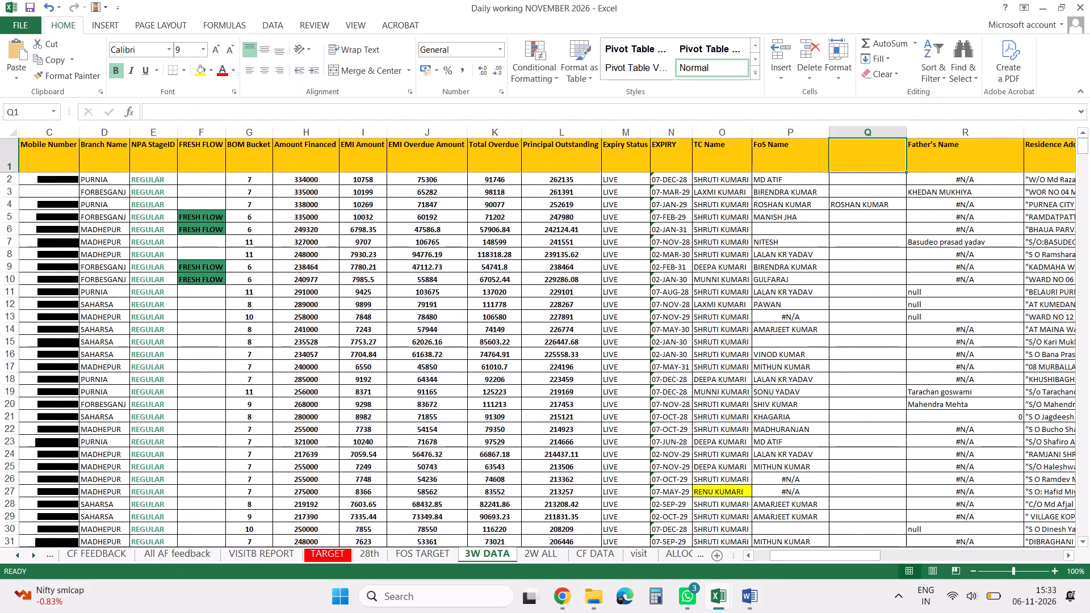
{"action": "key", "text": "ctrl+shift+l"}
{"action": "key", "text": "Right"}
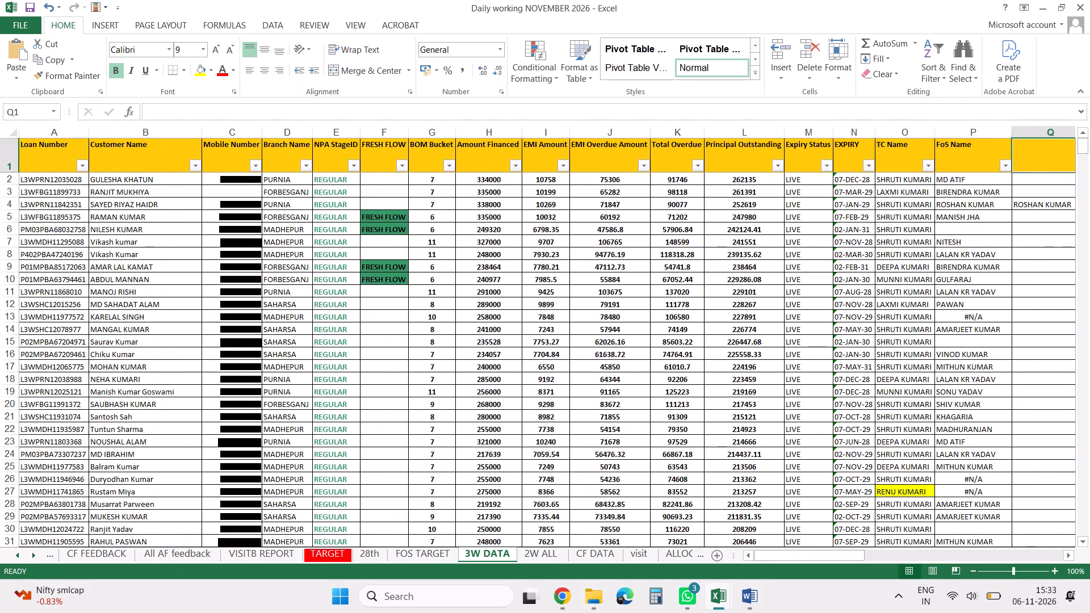
{"action": "left_click", "coordinate": [904, 161]}
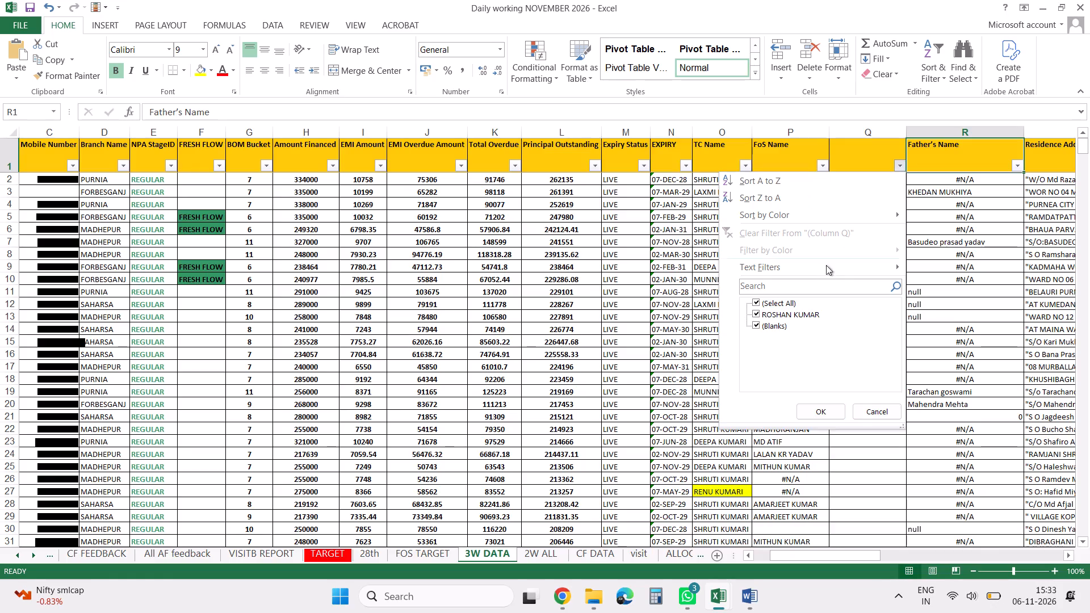
{"action": "left_click", "coordinate": [777, 304]}
{"action": "key", "text": "Down"}
{"action": "key", "text": "space"}
{"action": "key", "text": "Return"}
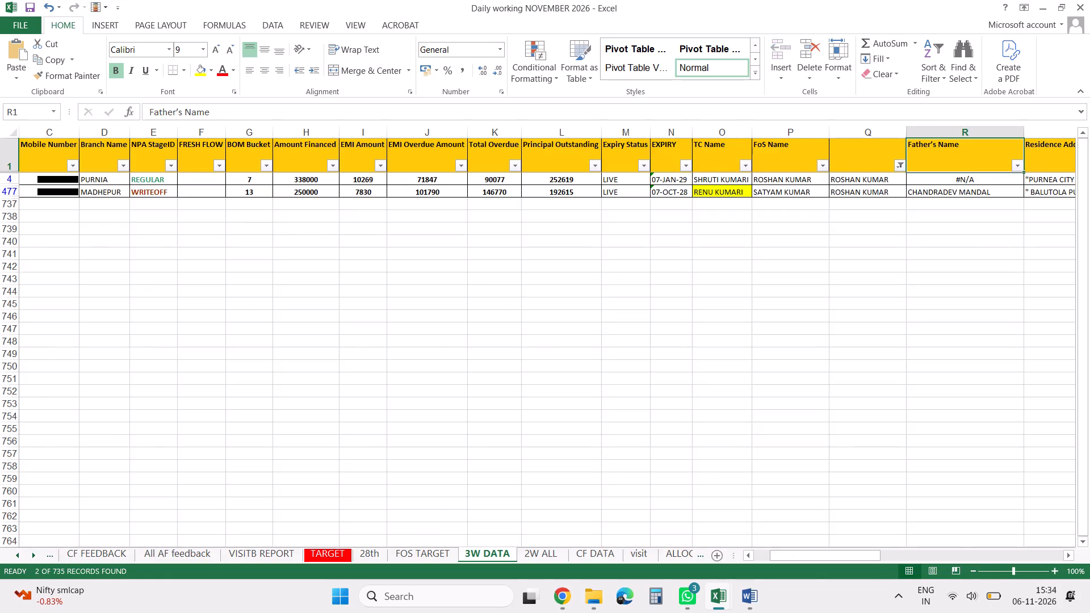
Copy the loan number from column A of the filtered MADHEPUR write-off record in row 477.
{"action": "left_click", "coordinate": [726, 188]}
{"action": "key", "text": "Left"}
{"action": "key", "text": "Left"}
{"action": "key", "text": "Left"}
{"action": "key", "text": "Left"}
{"action": "key", "text": "Left"}
{"action": "key", "text": "Left"}
{"action": "key", "text": "Left"}
{"action": "key", "text": "Left"}
{"action": "key", "text": "Left"}
{"action": "key", "text": "Left"}
{"action": "key", "text": "Left"}
{"action": "key", "text": "Left"}
{"action": "key", "text": "Left"}
{"action": "key", "text": "Left"}
{"action": "key", "text": "Left"}
{"action": "key", "text": "Left"}
{"action": "key", "text": "Left"}
{"action": "key", "text": "Left"}
{"action": "key", "text": "Left"}
{"action": "key", "text": "Left"}
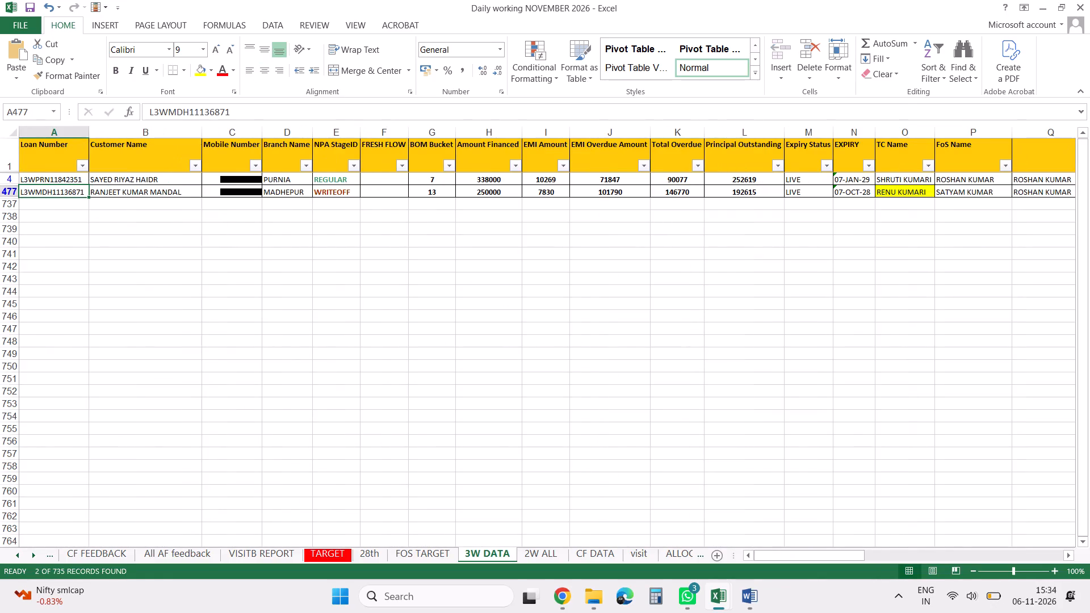
{"action": "key", "text": "ctrl+c"}
{"action": "key", "text": "ctrl+c"}
{"action": "key", "text": "ctrl+c"}
{"action": "key", "text": "ctrl+c"}
{"action": "key", "text": "ctrl+c"}
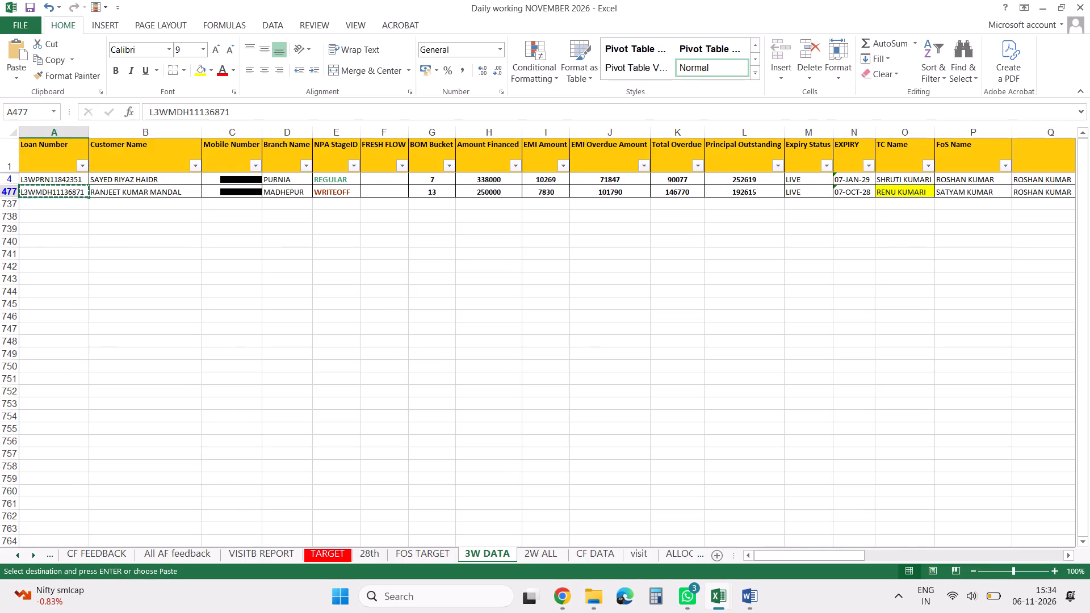
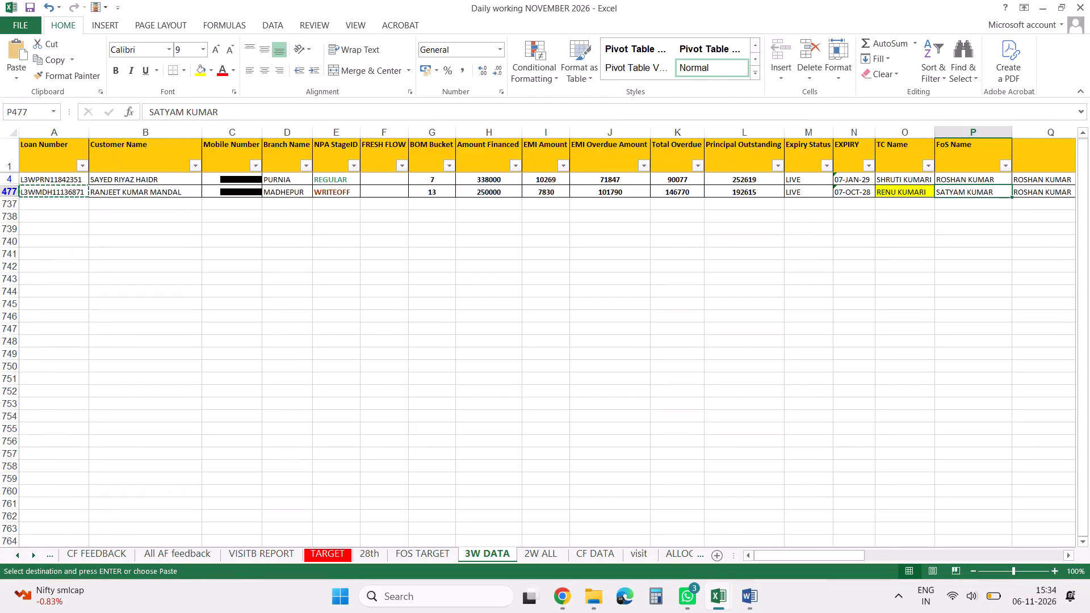
Set the FoS Name in row 477 to the same officer already noted beside it in column Q.
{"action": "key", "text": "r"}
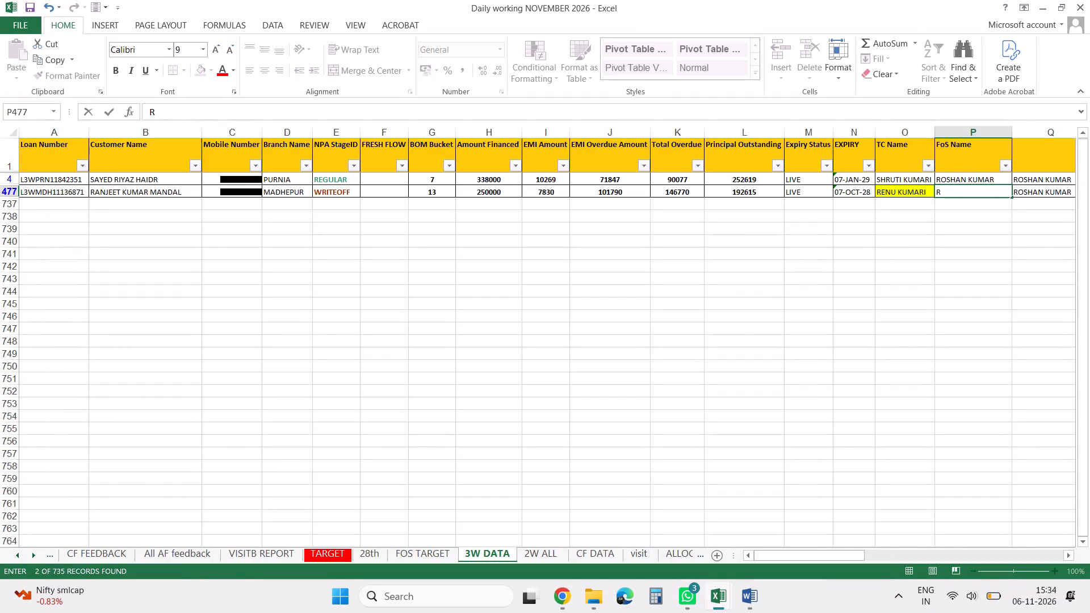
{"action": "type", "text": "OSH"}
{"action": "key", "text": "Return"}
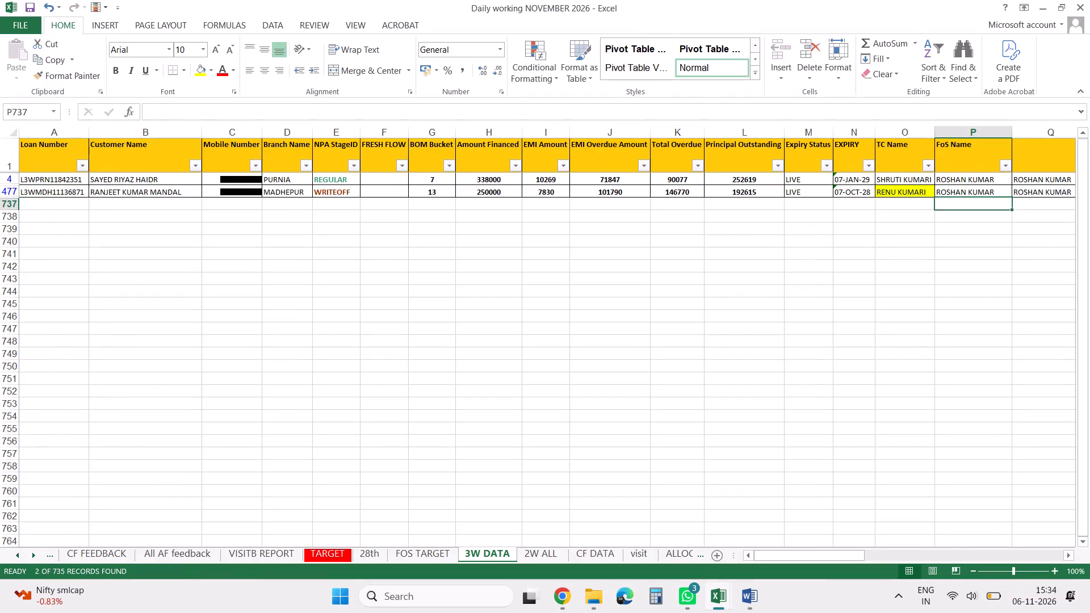
Remove the column Q filter to show all records, and turn filtering back on for the header row.
{"action": "left_click", "coordinate": [961, 161]}
{"action": "key", "text": "ctrl+shift+l"}
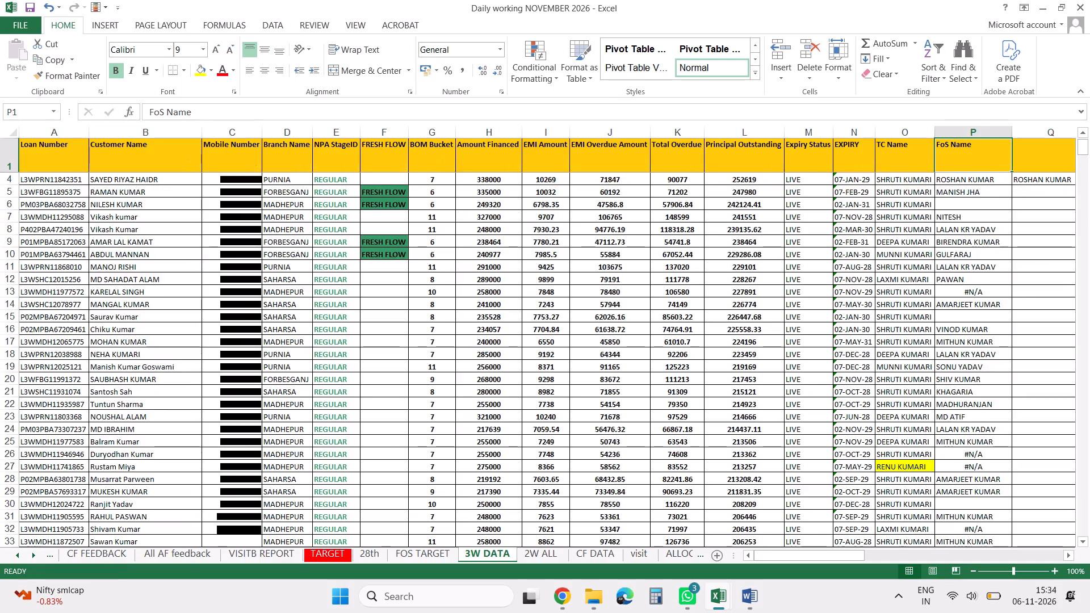
{"action": "left_click", "coordinate": [996, 175]}
{"action": "key", "text": "Up"}
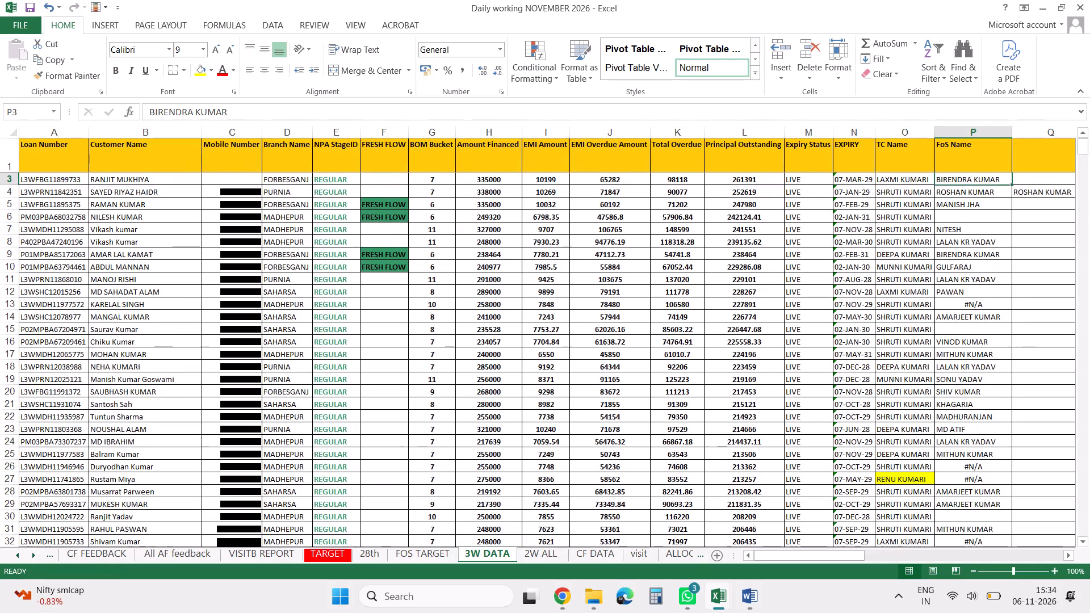
{"action": "key", "text": "Up"}
{"action": "key", "text": "ctrl+Up"}
{"action": "key", "text": "Down"}
{"action": "key", "text": "Up"}
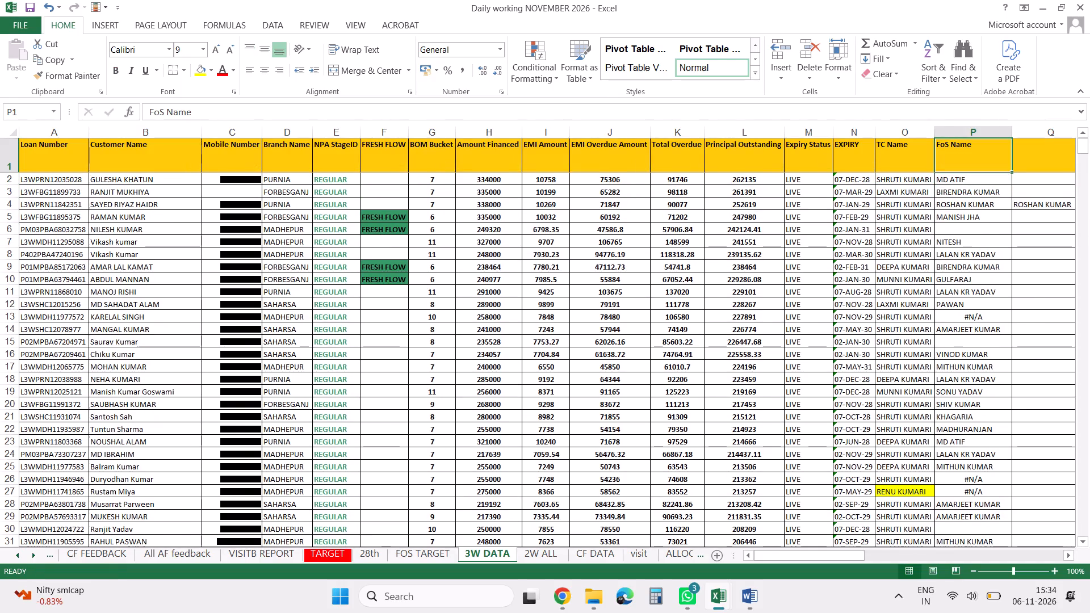
{"action": "key", "text": "ctrl+shift+l"}
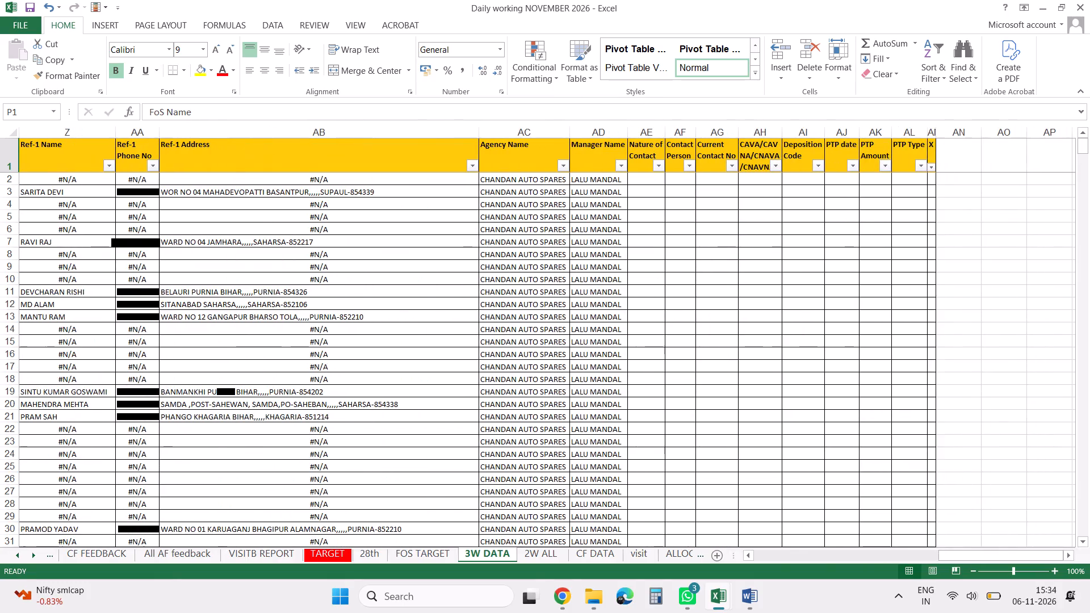
{"action": "key", "text": "ctrl+Left"}
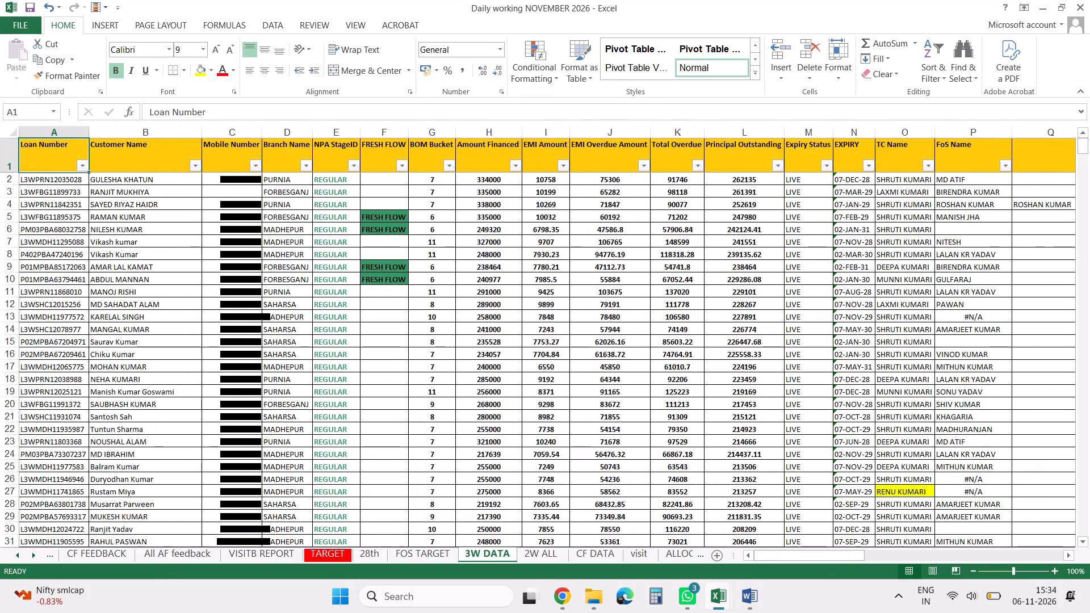
Filter the FoS Name column to the officer found by searching for ROSHAN.
{"action": "left_click", "coordinate": [1007, 166]}
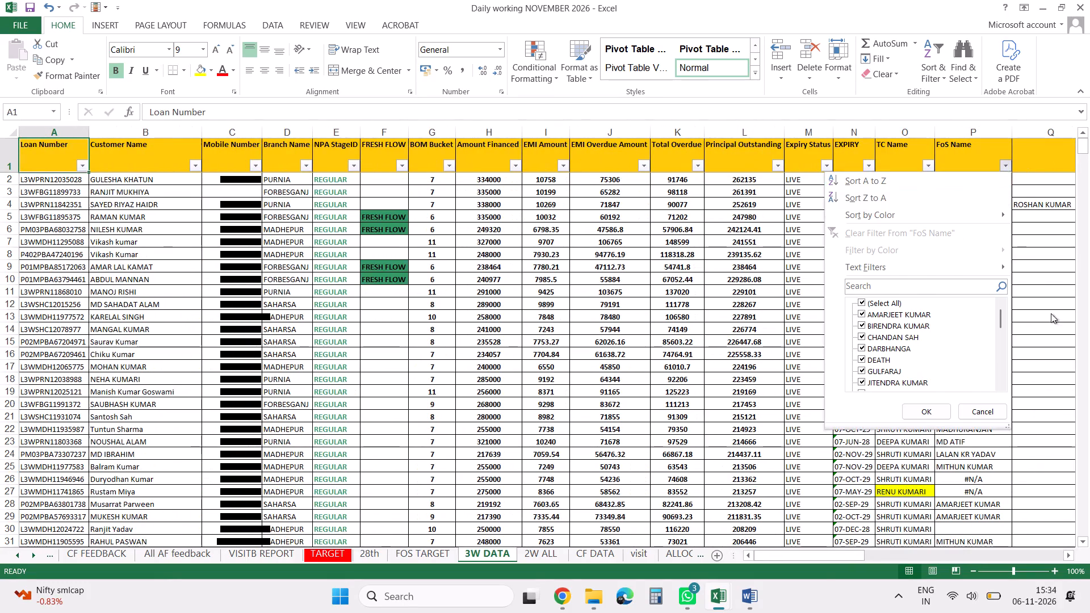
{"action": "left_click", "coordinate": [1051, 313]}
{"action": "left_click", "coordinate": [1008, 164]}
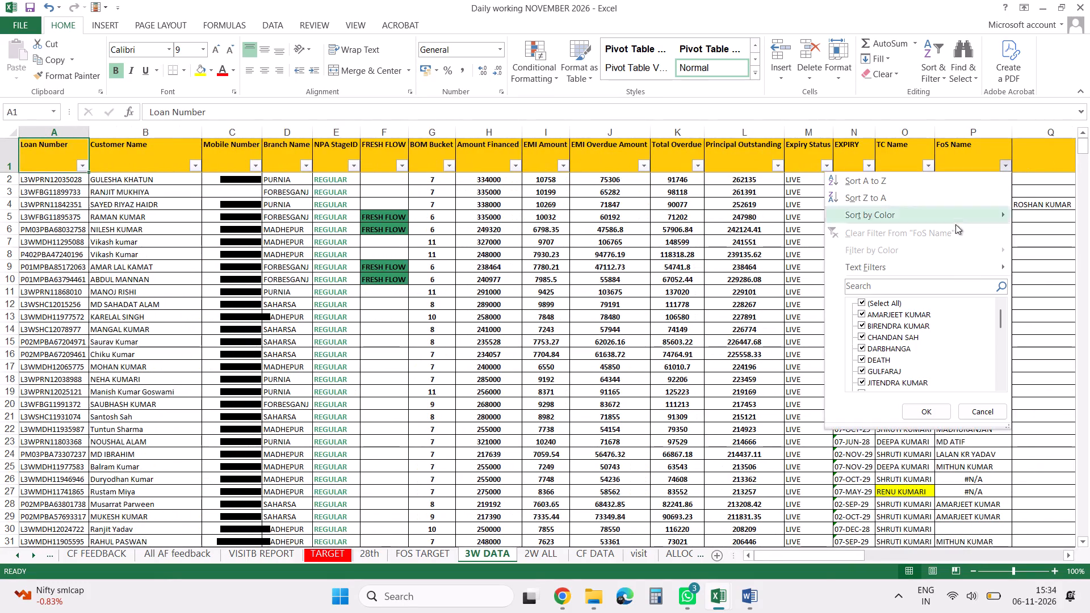
{"action": "left_click", "coordinate": [950, 287]}
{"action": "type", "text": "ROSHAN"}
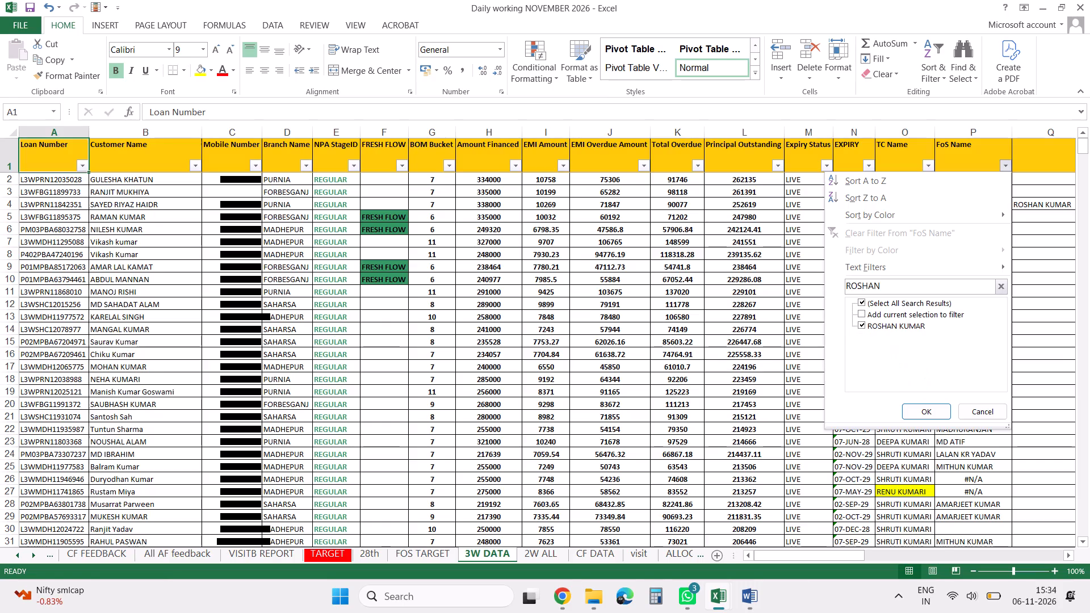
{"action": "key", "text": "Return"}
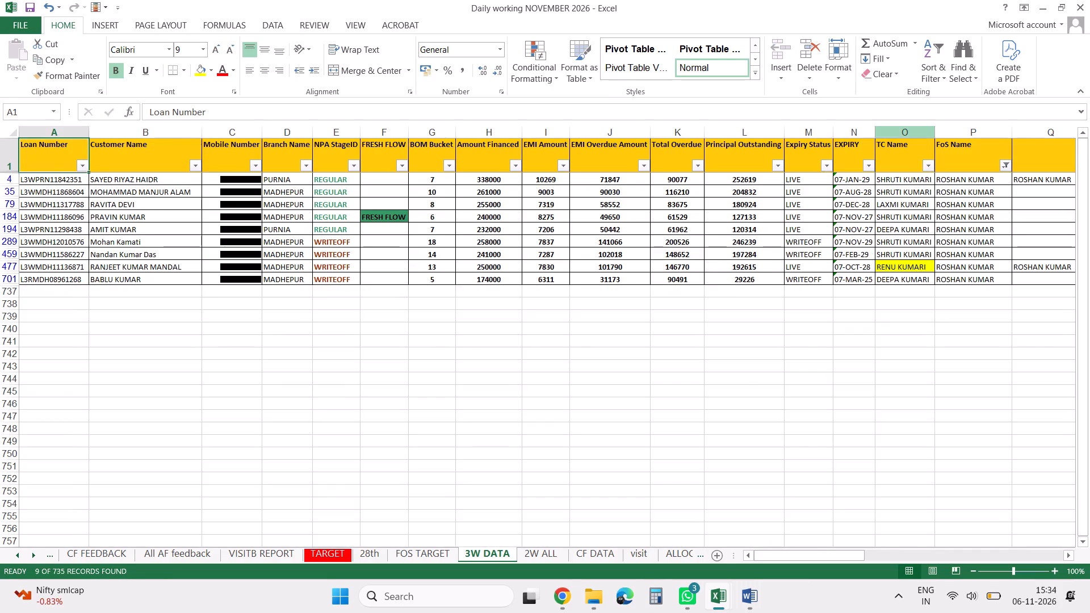
Copy the whole filtered table with its header row, from Loan Number through the last column X.
{"action": "left_click", "coordinate": [897, 132]}
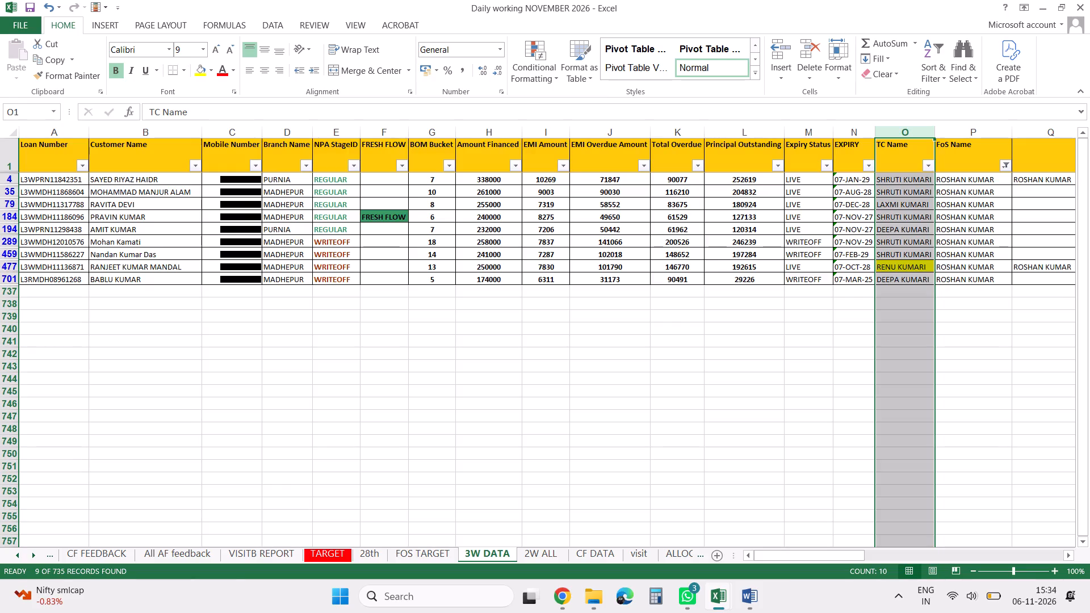
{"action": "left_click", "coordinate": [847, 378]}
{"action": "left_click", "coordinate": [905, 279]}
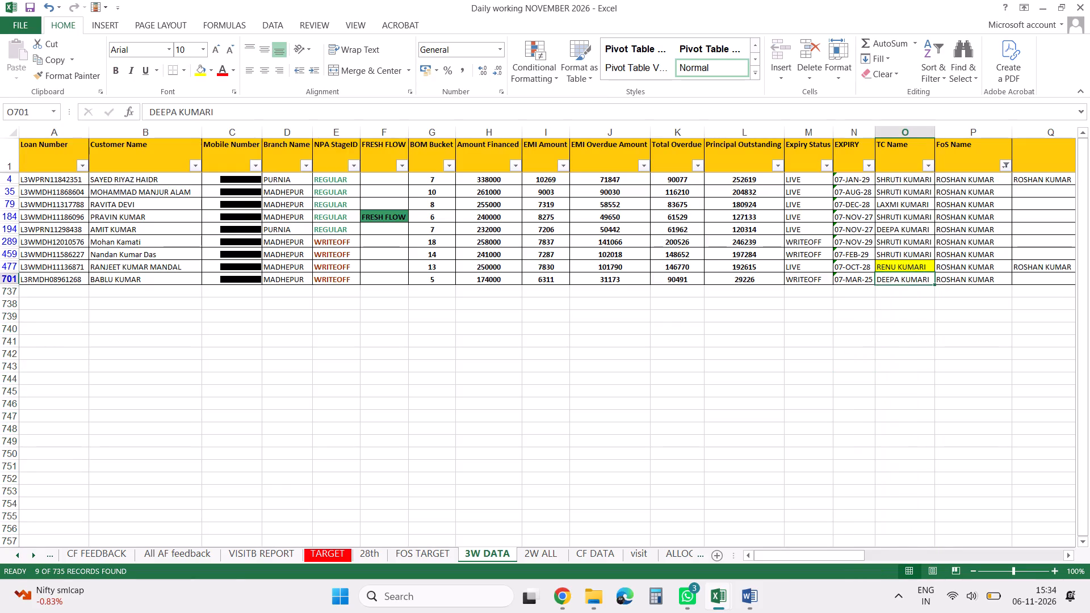
{"action": "key", "text": "Right"}
{"action": "key", "text": "Right"}
{"action": "key", "text": "Right"}
{"action": "key", "text": "Right"}
{"action": "key", "text": "Right"}
{"action": "key", "text": "Right"}
{"action": "key", "text": "Right"}
{"action": "key", "text": "Right"}
{"action": "key", "text": "Right"}
{"action": "key", "text": "Right"}
{"action": "key", "text": "Right"}
{"action": "key", "text": "Right"}
{"action": "key", "text": "Right"}
{"action": "key", "text": "Right"}
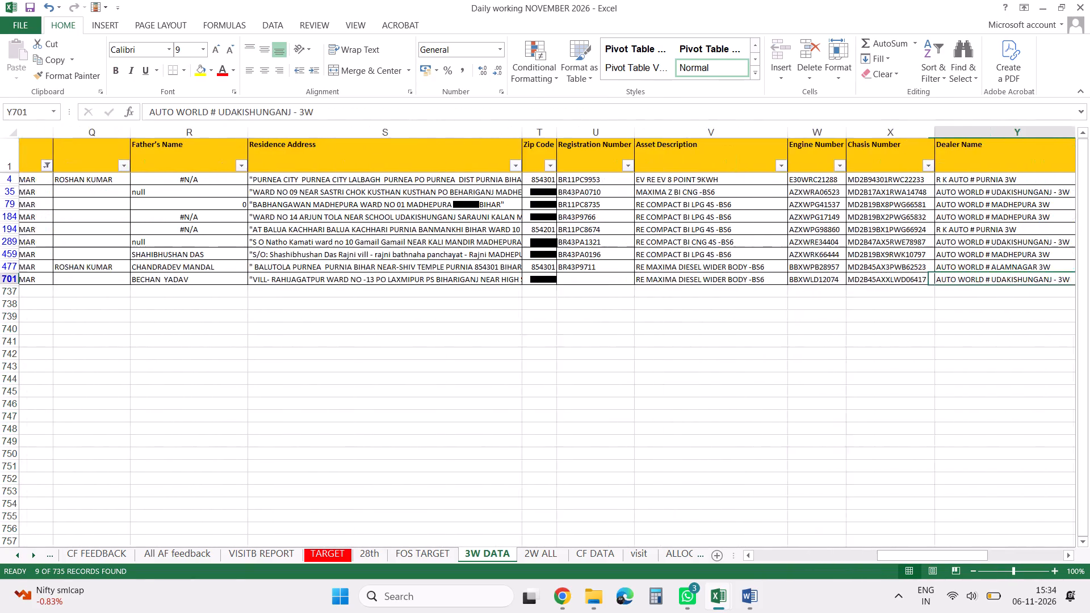
{"action": "key", "text": "Right"}
{"action": "key", "text": "Right"}
{"action": "key", "text": "Right"}
{"action": "key", "text": "Right"}
{"action": "key", "text": "Right"}
{"action": "key", "text": "Right"}
{"action": "key", "text": "Right"}
{"action": "key", "text": "Right"}
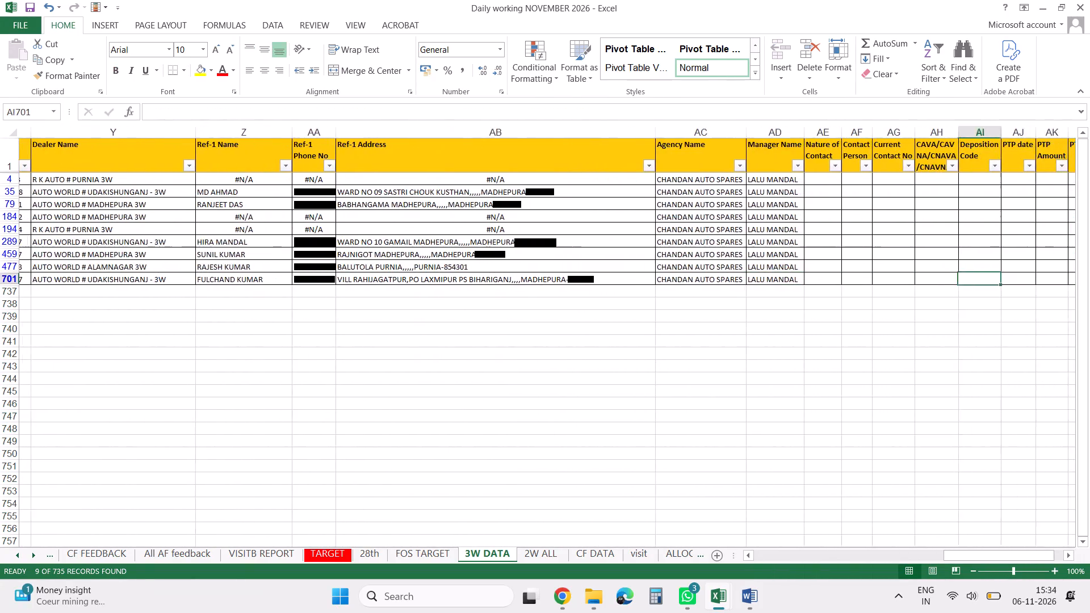
{"action": "key", "text": "Right"}
{"action": "key", "text": "Right"}
{"action": "key", "text": "Right"}
{"action": "key", "text": "Right"}
{"action": "key", "text": "Left"}
{"action": "key", "text": "ctrl+shift+Left"}
{"action": "key", "text": "ctrl+shift+Left"}
{"action": "key", "text": "ctrl+shift+Left"}
{"action": "key", "text": "ctrl+shift+Left"}
{"action": "key", "text": "ctrl+shift+Left"}
{"action": "key", "text": "ctrl+shift+Left"}
{"action": "key", "text": "ctrl+shift+Left"}
{"action": "key", "text": "ctrl+shift+Left"}
{"action": "key", "text": "ctrl+shift+Left"}
{"action": "key", "text": "ctrl+shift+Left"}
{"action": "key", "text": "ctrl+shift+Left"}
{"action": "key", "text": "ctrl+shift+Left"}
{"action": "key", "text": "ctrl+shift+Left"}
{"action": "key", "text": "ctrl+shift+Left"}
{"action": "key", "text": "ctrl+shift+Left"}
{"action": "key", "text": "ctrl+shift+Left"}
{"action": "key", "text": "ctrl+shift+Left"}
{"action": "key", "text": "ctrl+shift+Left"}
{"action": "key", "text": "ctrl+shift+Left"}
{"action": "key", "text": "ctrl+shift+Left"}
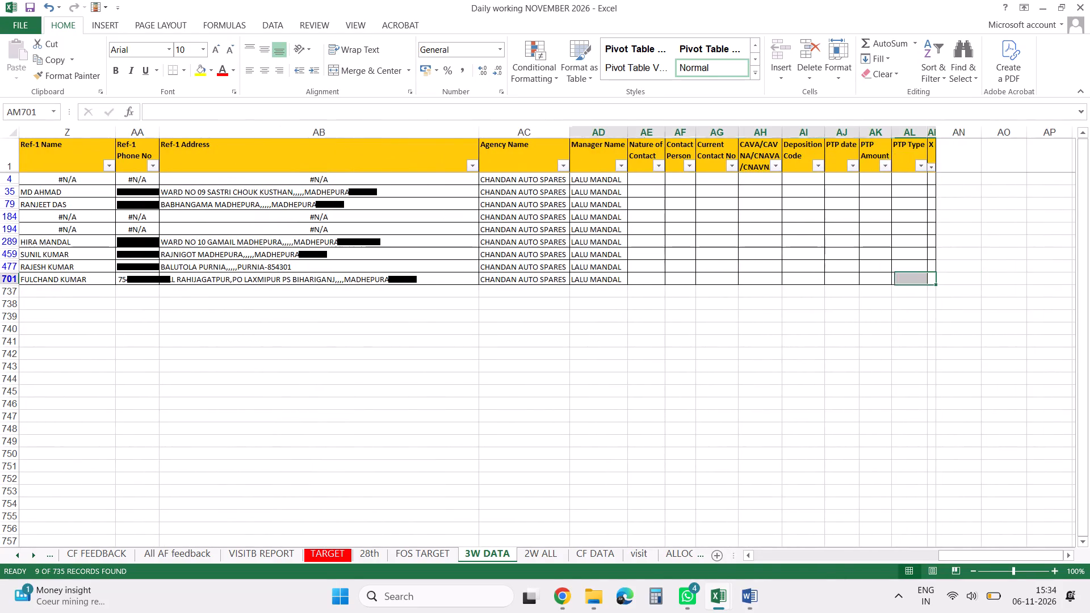
{"action": "key", "text": "ctrl+shift+Up"}
{"action": "key", "text": "ctrl+shift+Up"}
{"action": "key", "text": "ctrl+shift+Up"}
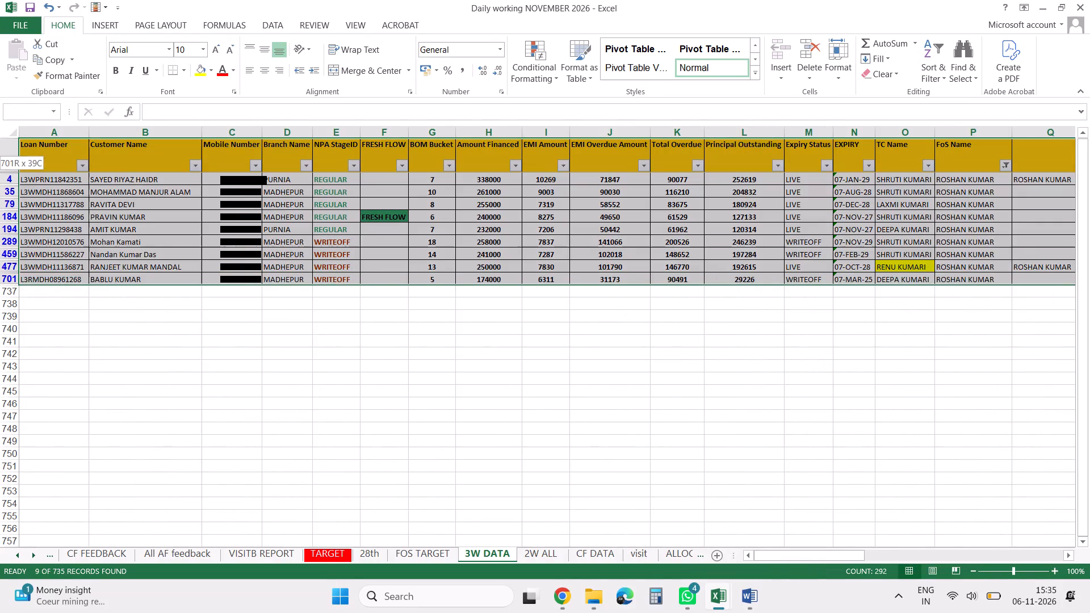
{"action": "key", "text": "ctrl+c"}
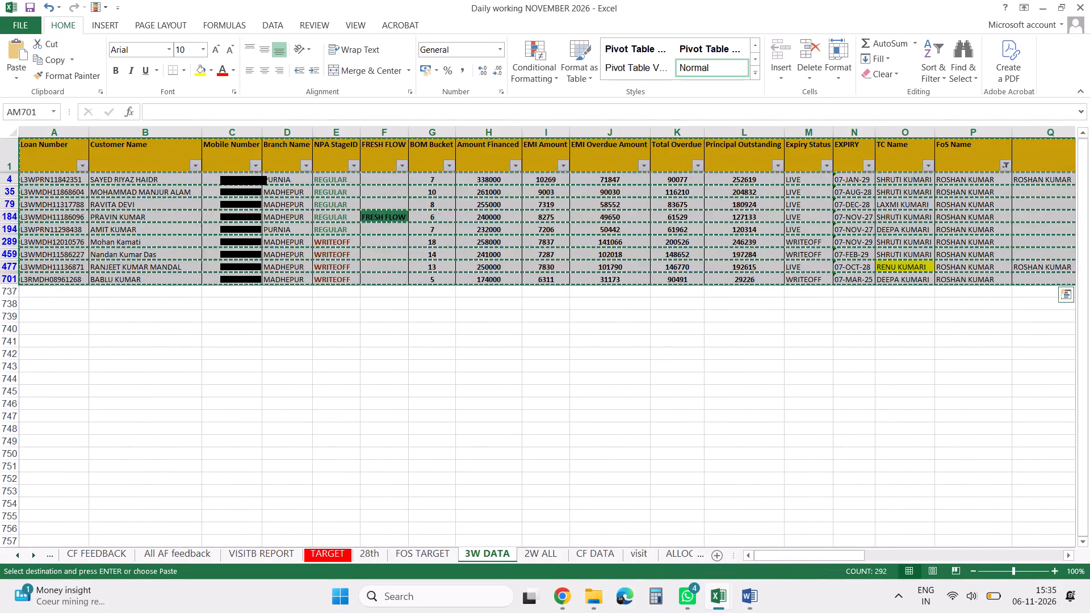
Paste the copied records into a new blank workbook and fit all column widths to their contents.
{"action": "key", "text": "ctrl+n"}
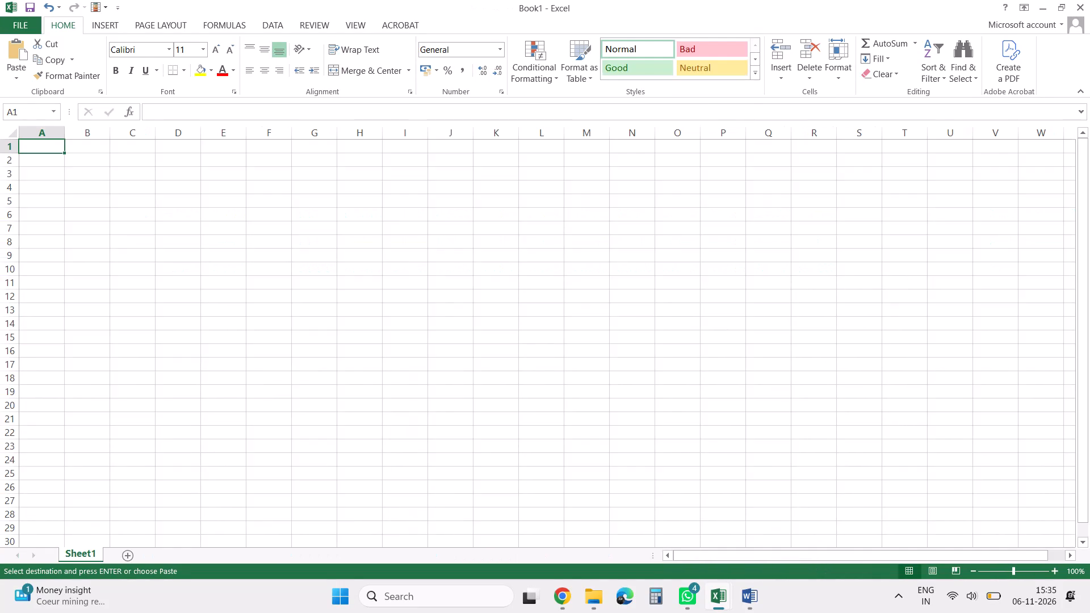
{"action": "key", "text": "ctrl+v"}
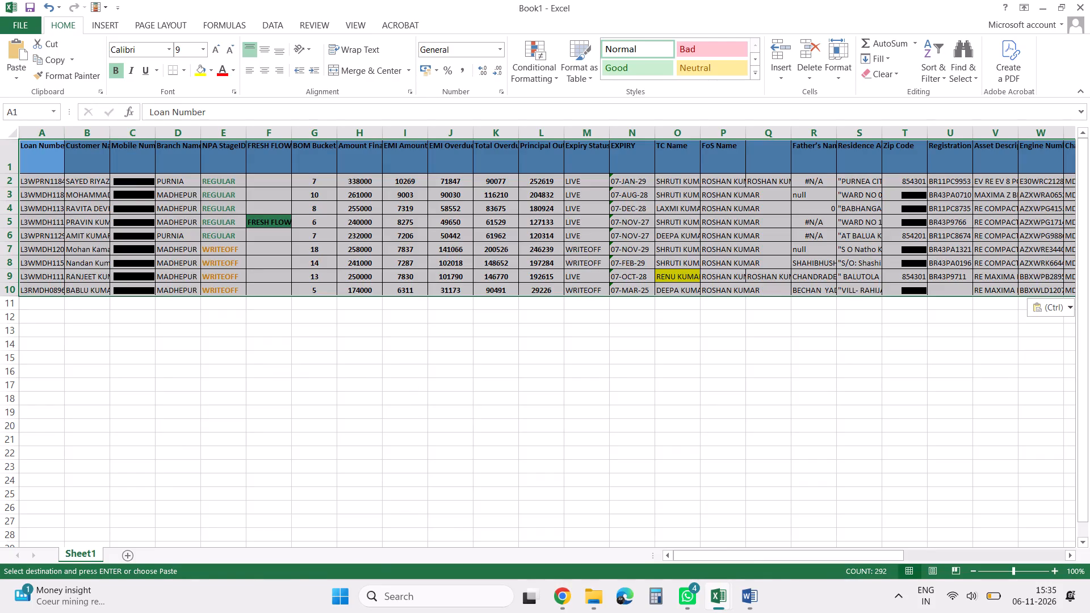
{"action": "left_click", "coordinate": [13, 129]}
{"action": "double_click", "coordinate": [68, 132]}
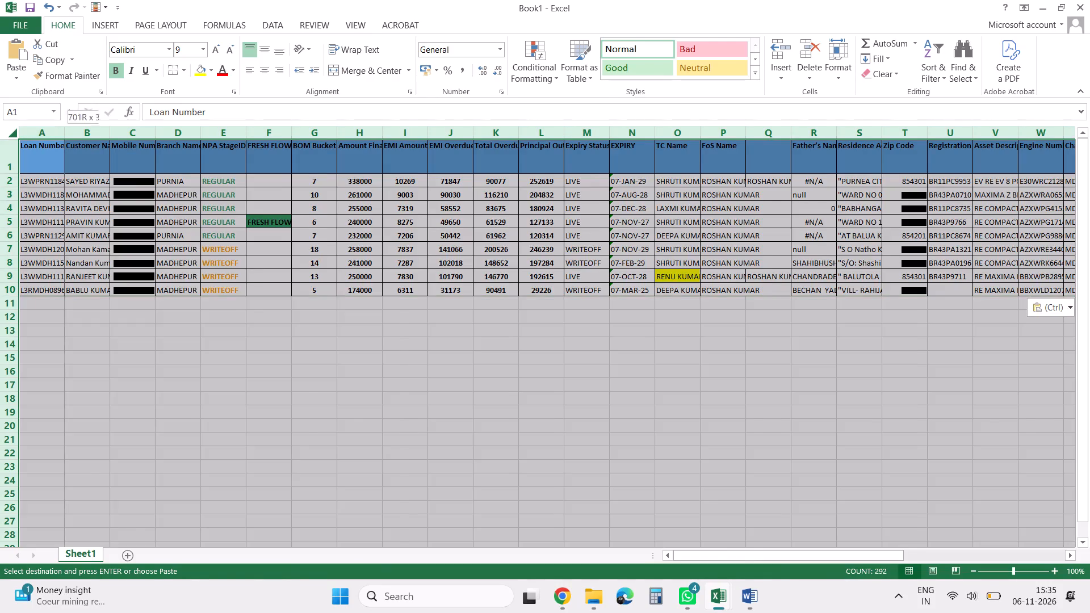
{"action": "left_click", "coordinate": [264, 238]}
Save the new workbook in DATA NPA's NOVEMBER MONTH 2026 > LALU SIR CASE folder, named with the officer's full name followed by 3W.
{"action": "key", "text": "ctrl+s"}
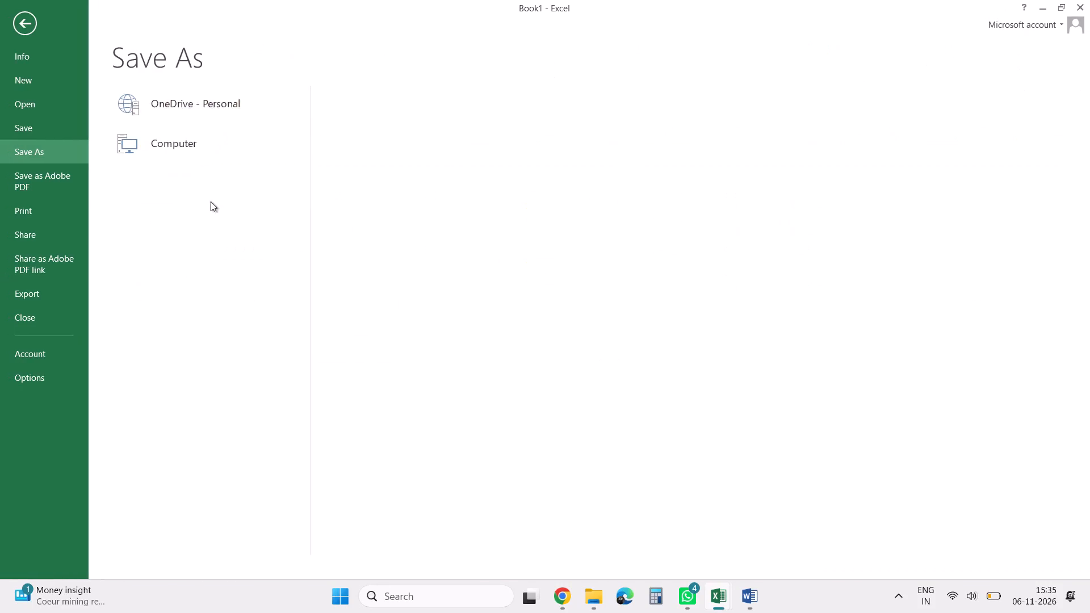
{"action": "left_click", "coordinate": [208, 182]}
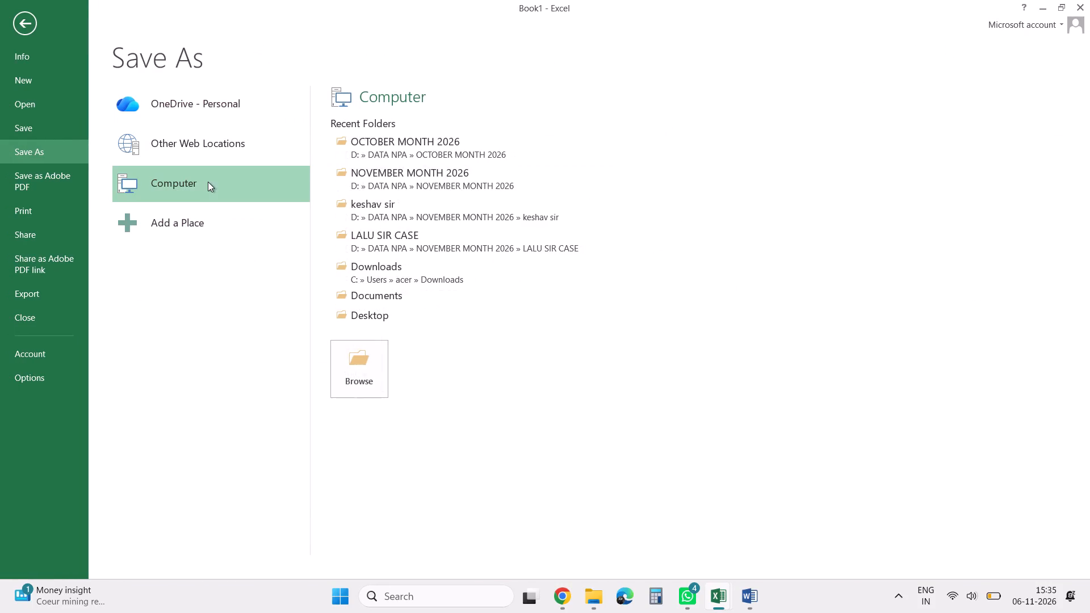
{"action": "left_click", "coordinate": [378, 155]}
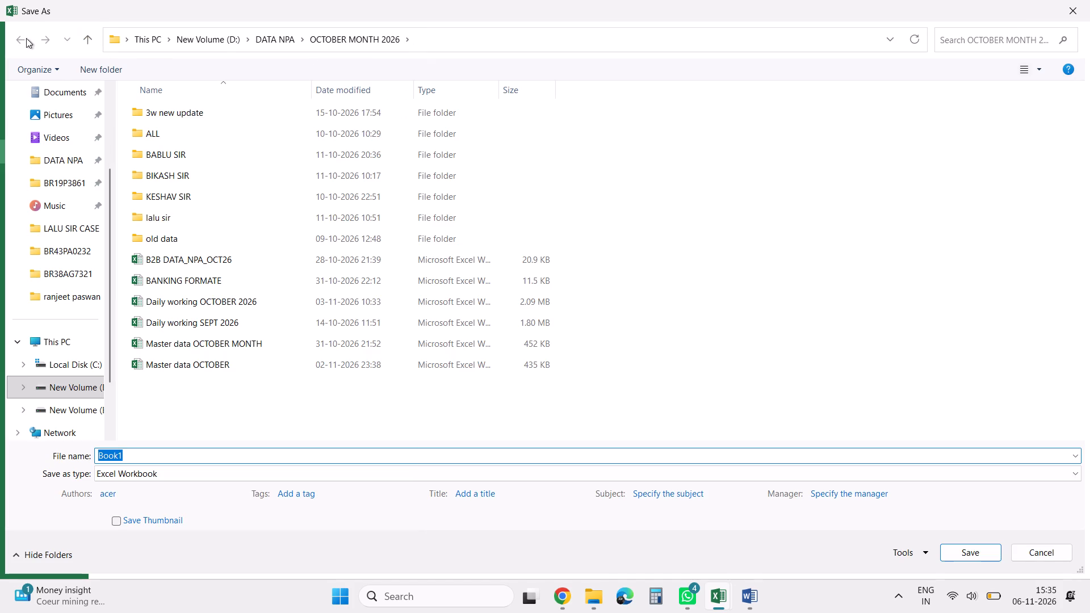
{"action": "left_click", "coordinate": [86, 40]}
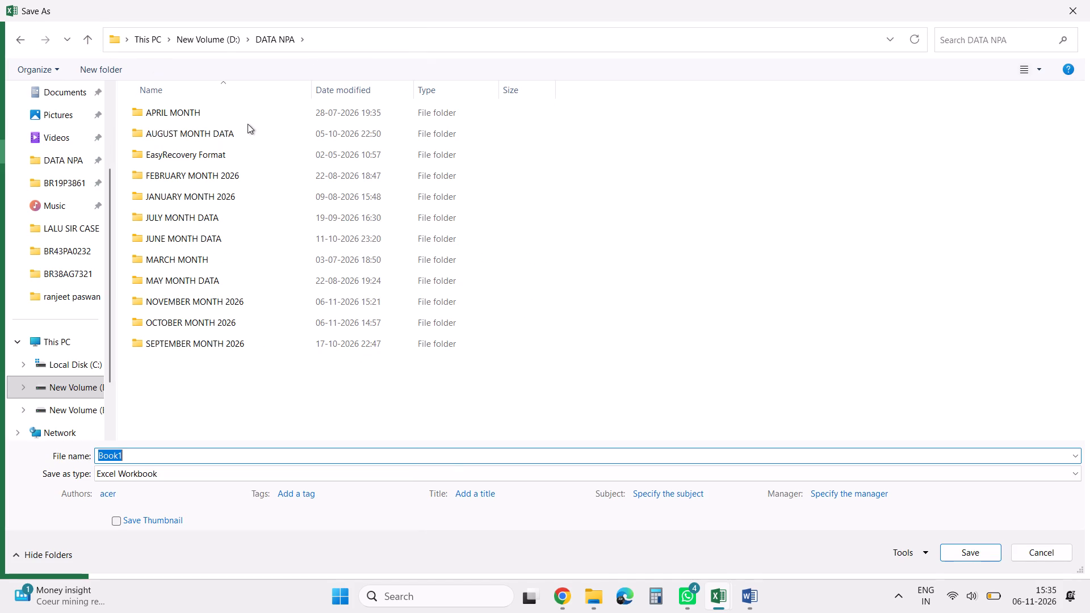
{"action": "double_click", "coordinate": [234, 299]}
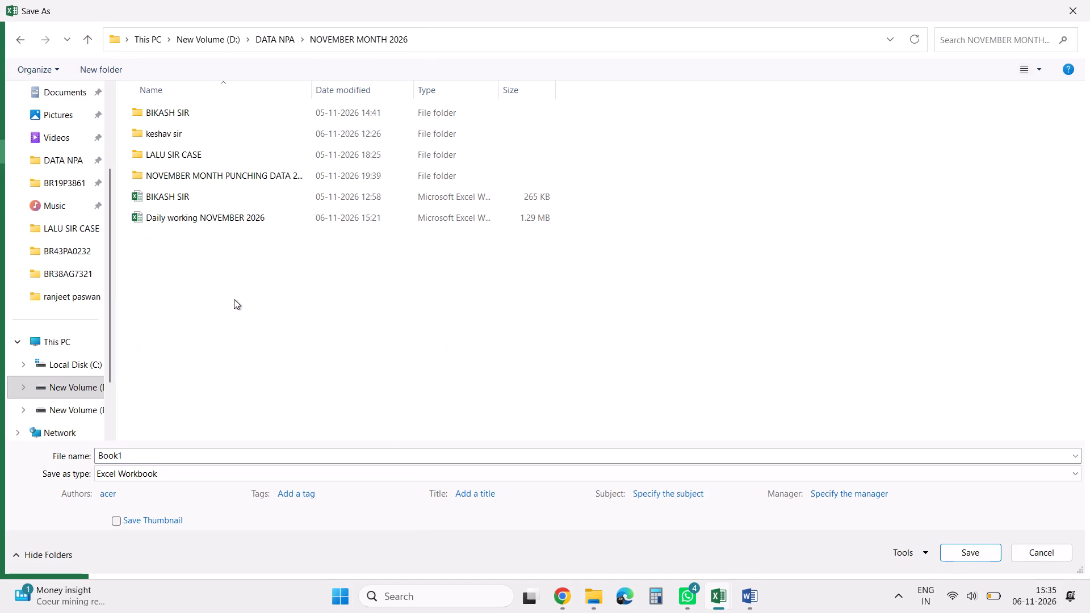
{"action": "double_click", "coordinate": [236, 161]}
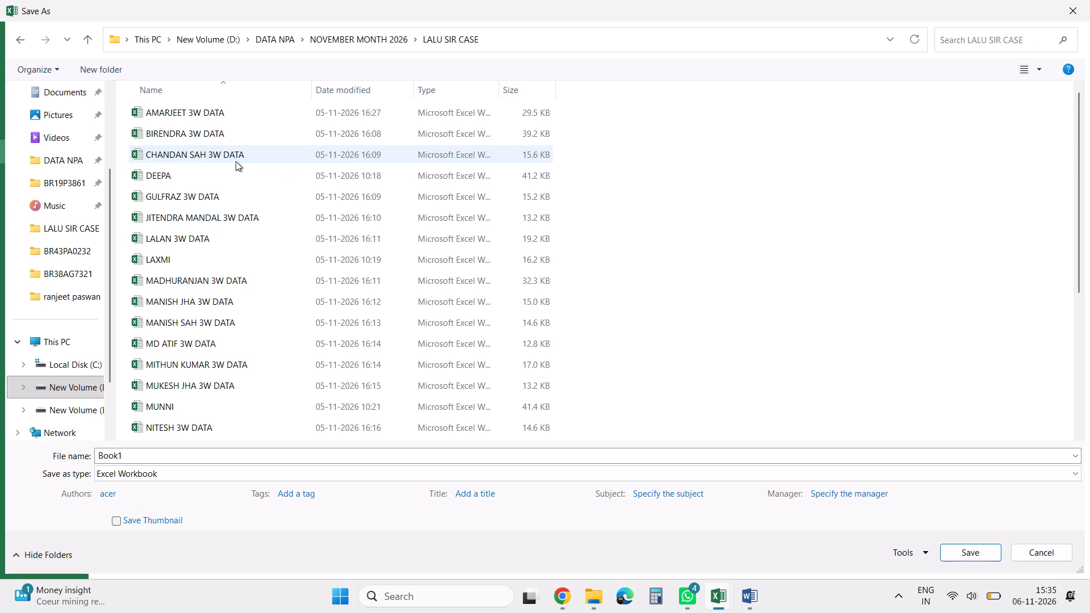
{"action": "left_click", "coordinate": [198, 456]}
{"action": "key", "text": "BackSpace"}
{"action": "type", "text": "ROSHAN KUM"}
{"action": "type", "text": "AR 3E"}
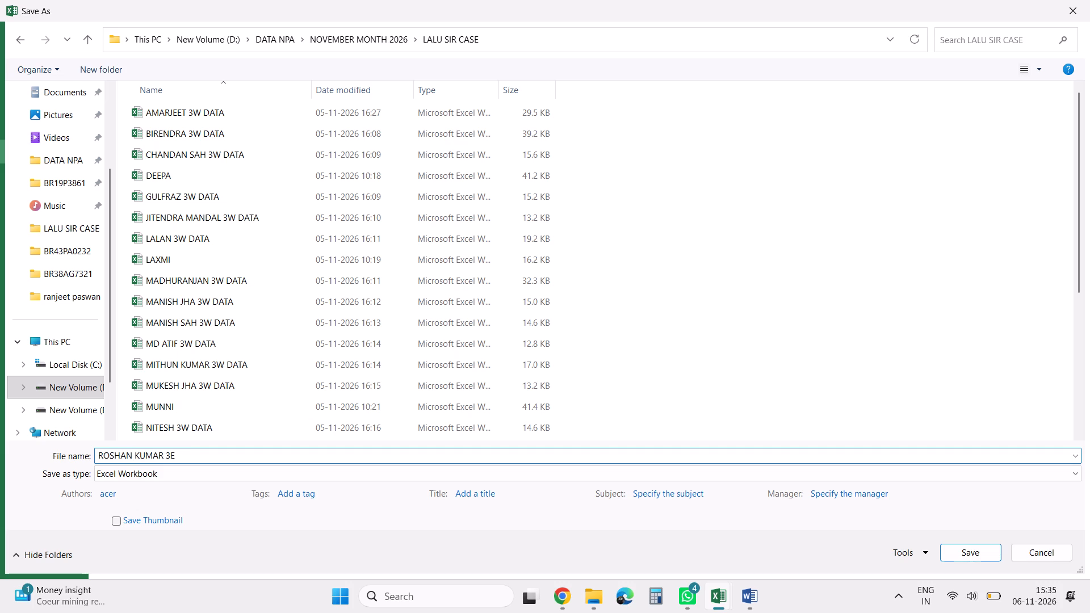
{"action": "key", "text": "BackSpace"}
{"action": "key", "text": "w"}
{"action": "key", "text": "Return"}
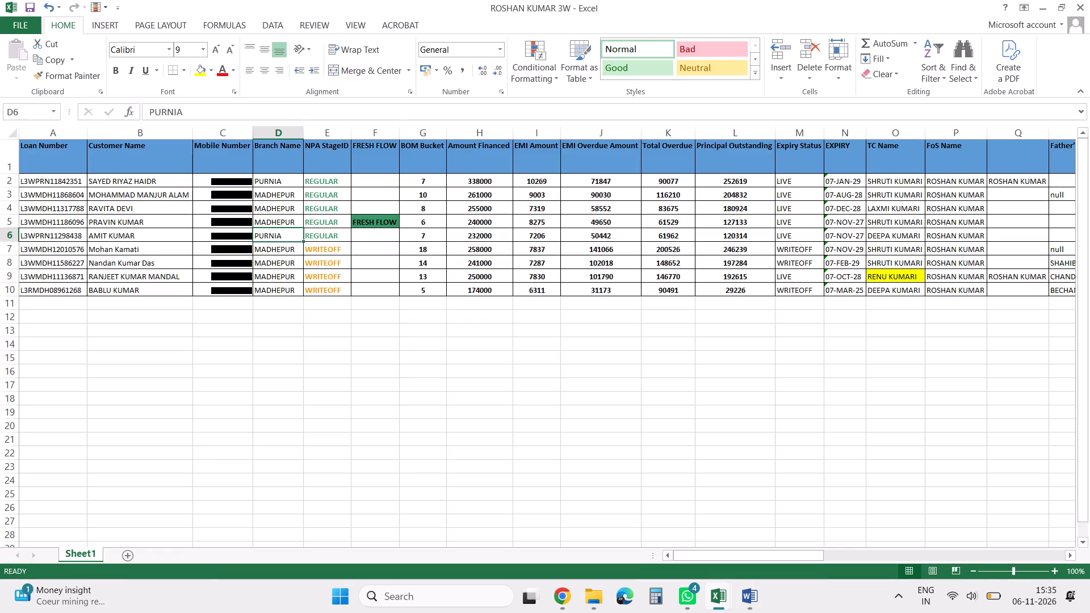
In File Explorer, copy the officer's 3W workbook file from NOVEMBER MONTH 2026 > LALU SIR CASE, and switch back to Excel.
{"action": "left_click", "coordinate": [591, 600]}
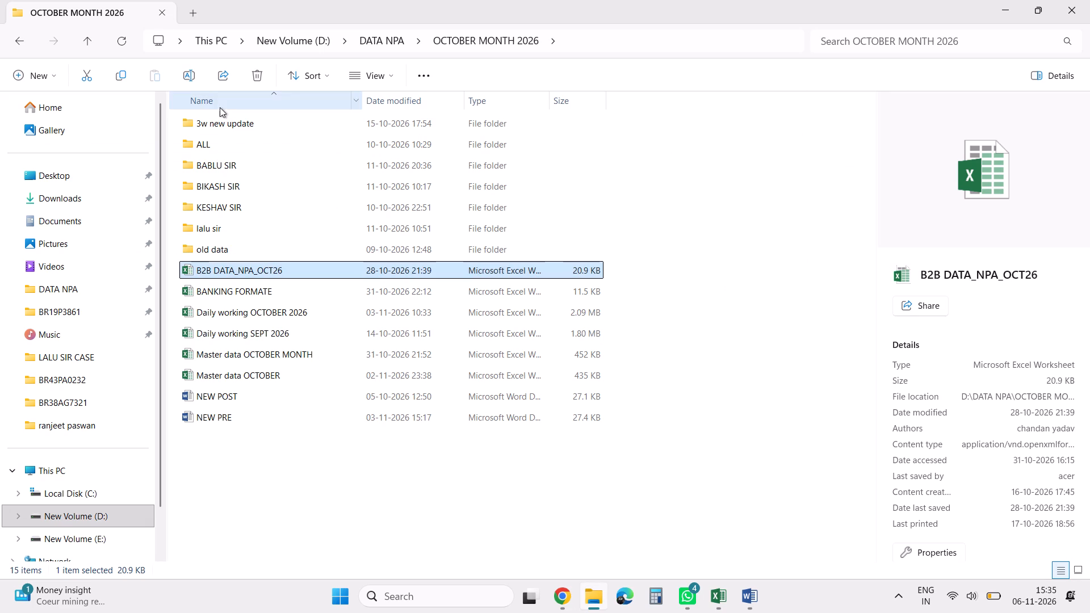
{"action": "left_click", "coordinate": [91, 39]}
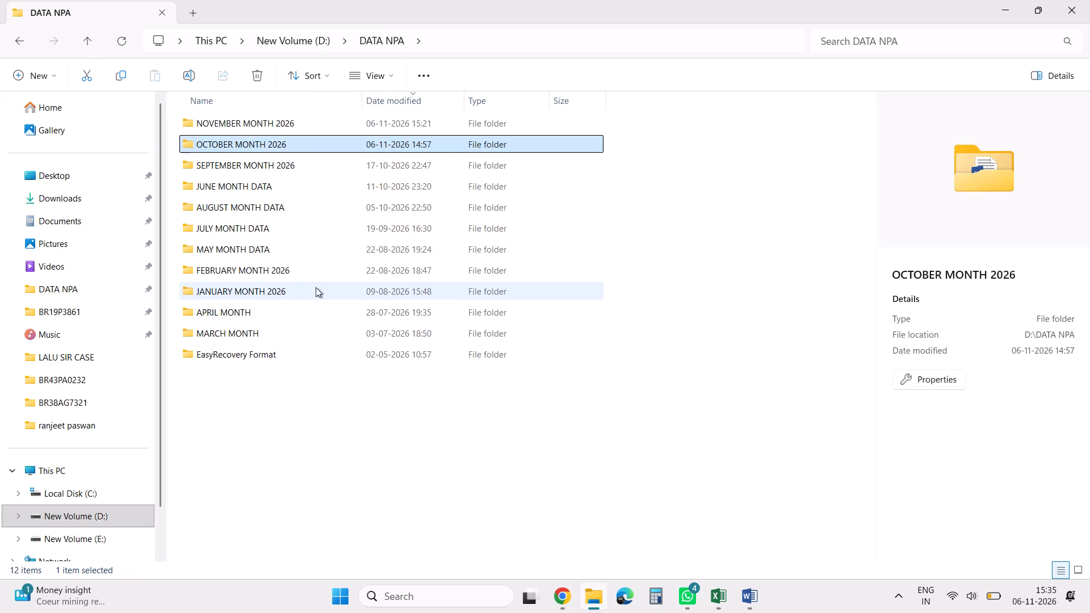
{"action": "double_click", "coordinate": [290, 127]}
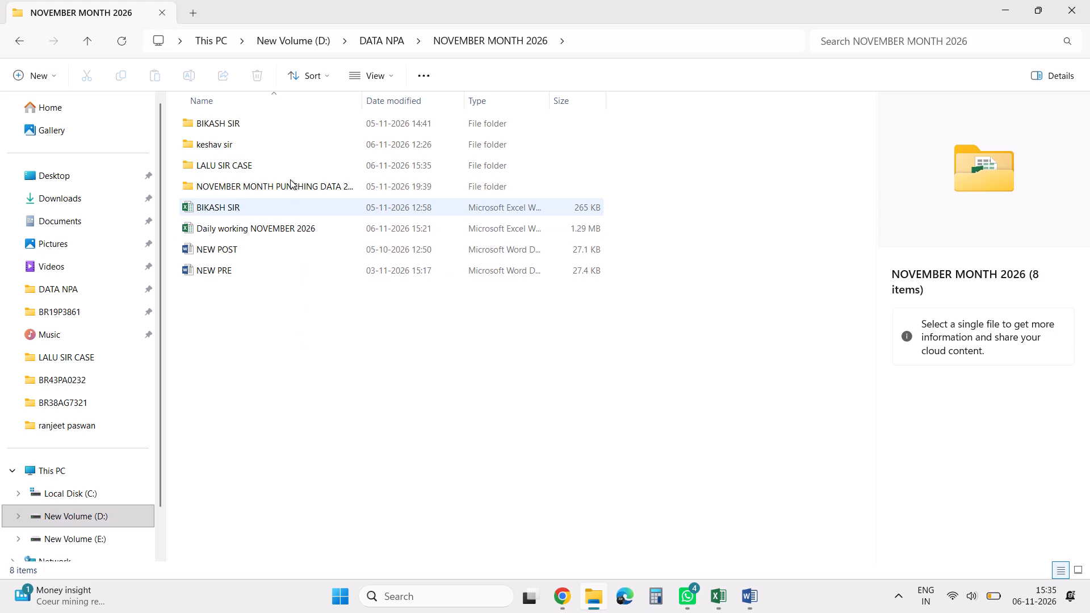
{"action": "double_click", "coordinate": [272, 157]}
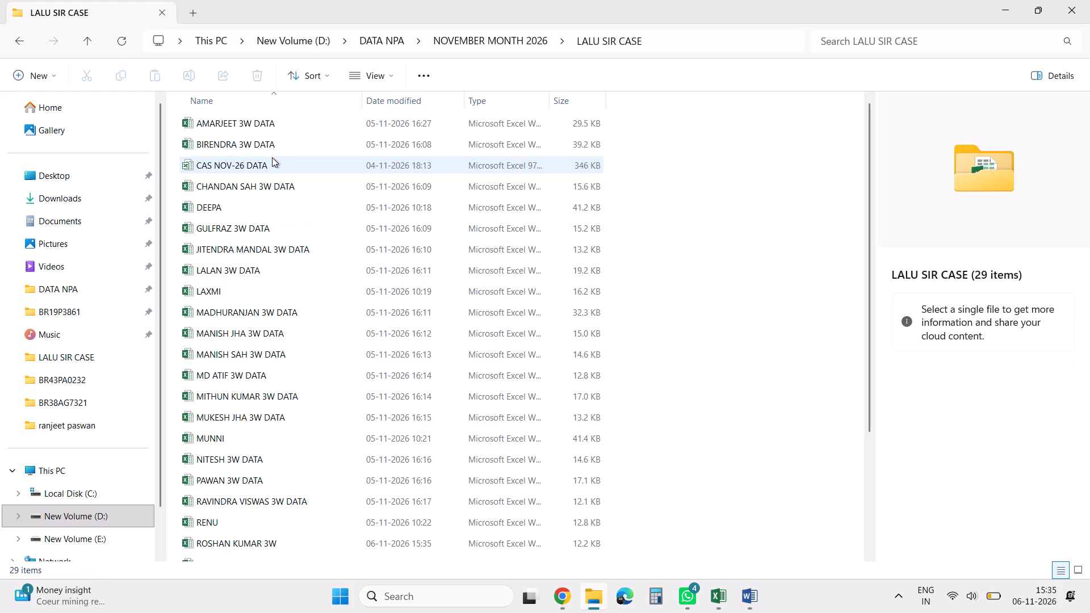
{"action": "scroll", "coordinate": [272, 157], "scroll_direction": "up", "scroll_amount": 4}
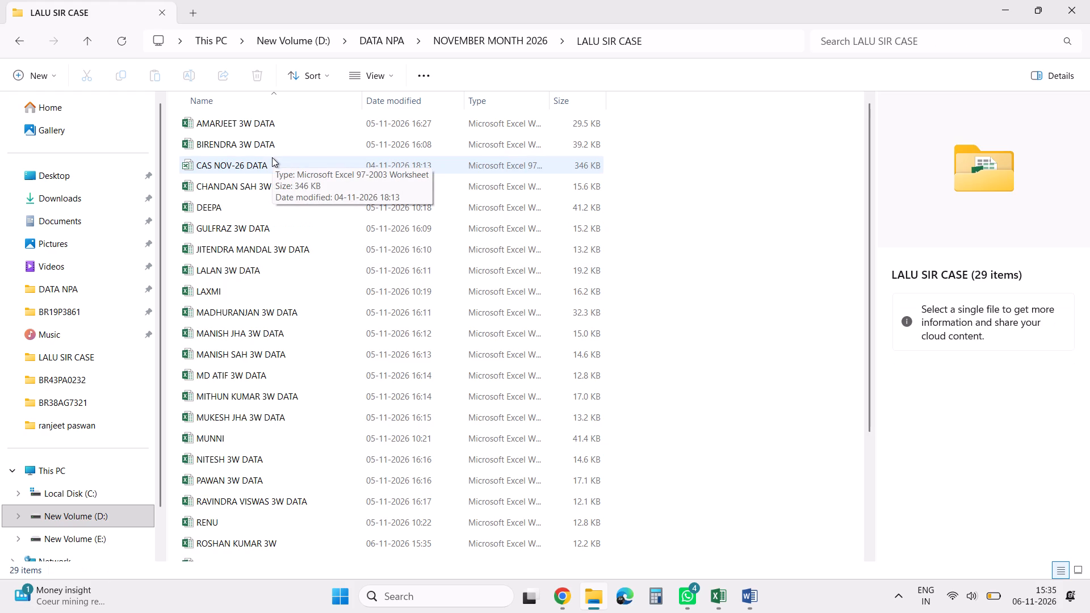
{"action": "left_click", "coordinate": [258, 173]}
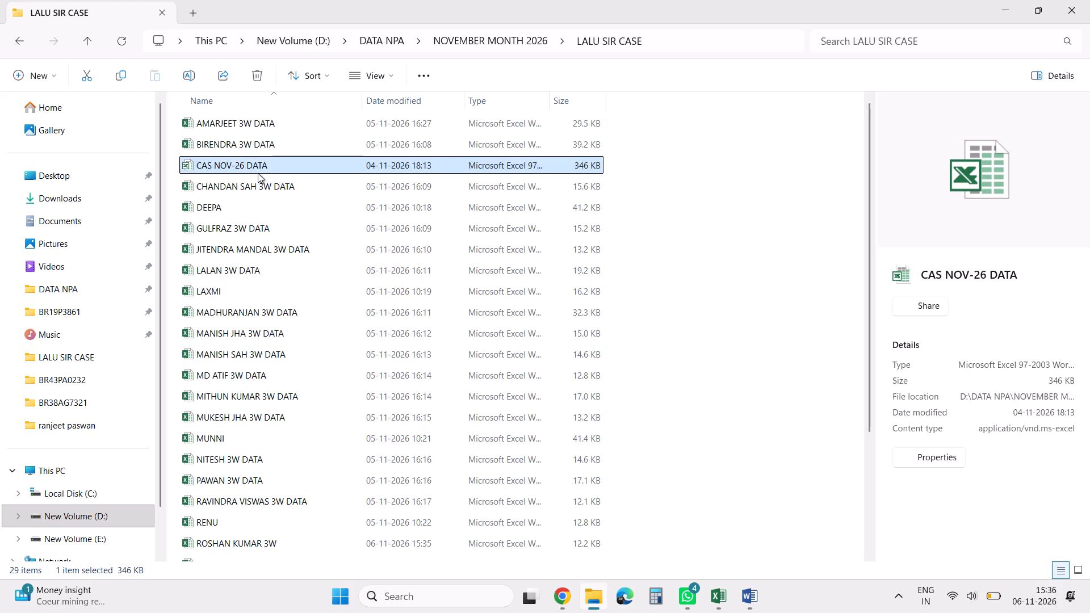
{"action": "key", "text": "Down"}
{"action": "key", "text": "Down"}
{"action": "key", "text": "Down"}
{"action": "key", "text": "Down"}
{"action": "key", "text": "Down"}
{"action": "key", "text": "Down"}
{"action": "key", "text": "Down"}
{"action": "key", "text": "Down"}
{"action": "key", "text": "Down"}
{"action": "key", "text": "Down"}
{"action": "key", "text": "Down"}
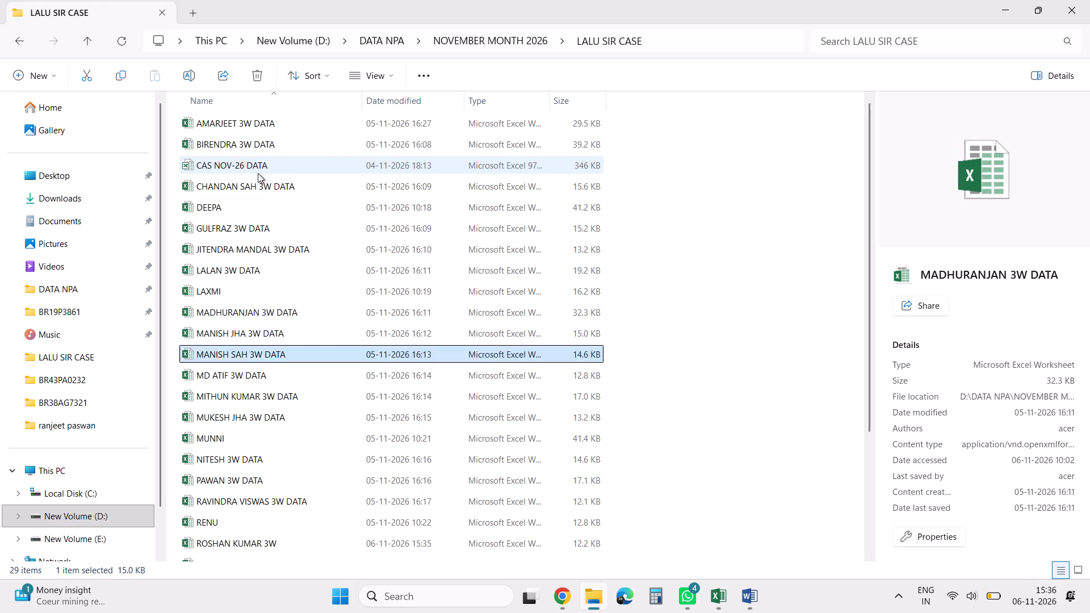
{"action": "key", "text": "Down"}
{"action": "key", "text": "Down"}
{"action": "key", "text": "Down"}
{"action": "key", "text": "Down"}
{"action": "key", "text": "Down"}
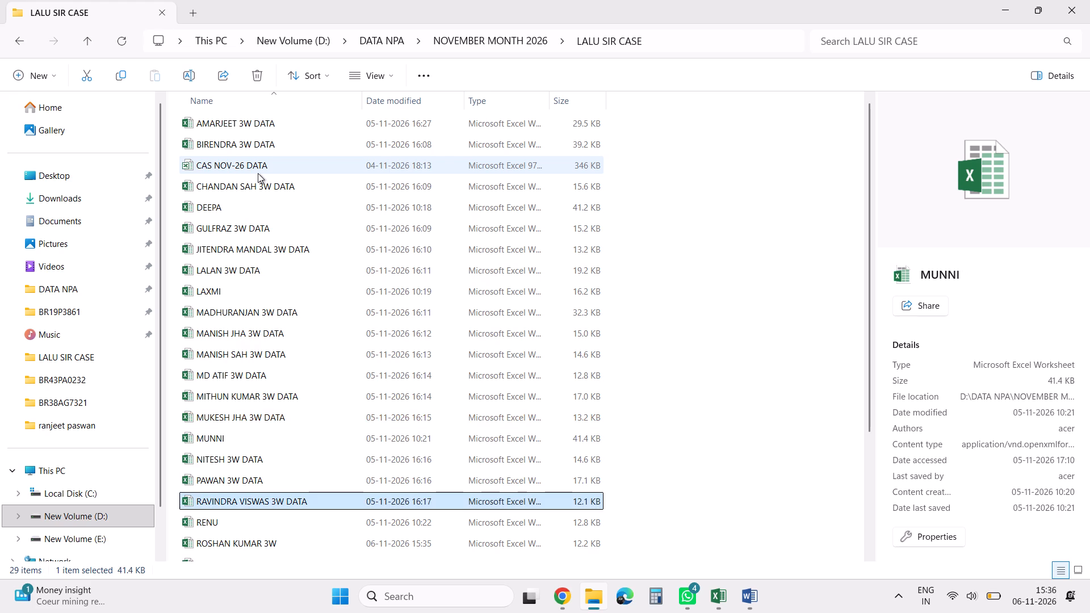
{"action": "key", "text": "Down"}
{"action": "key", "text": "Down"}
{"action": "key", "text": "ctrl+c"}
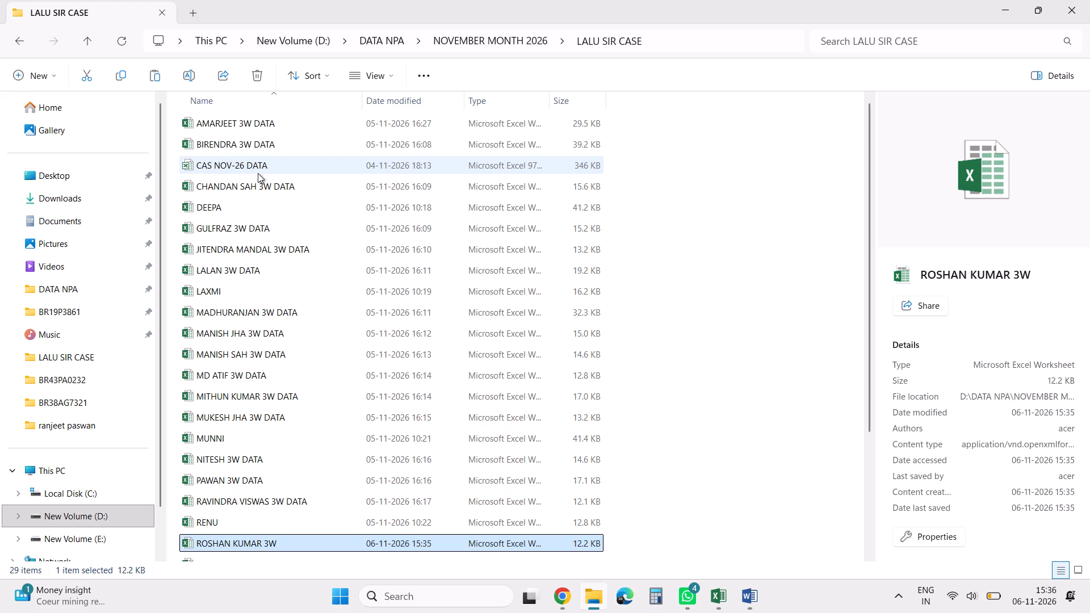
{"action": "key", "text": "alt+Tab"}
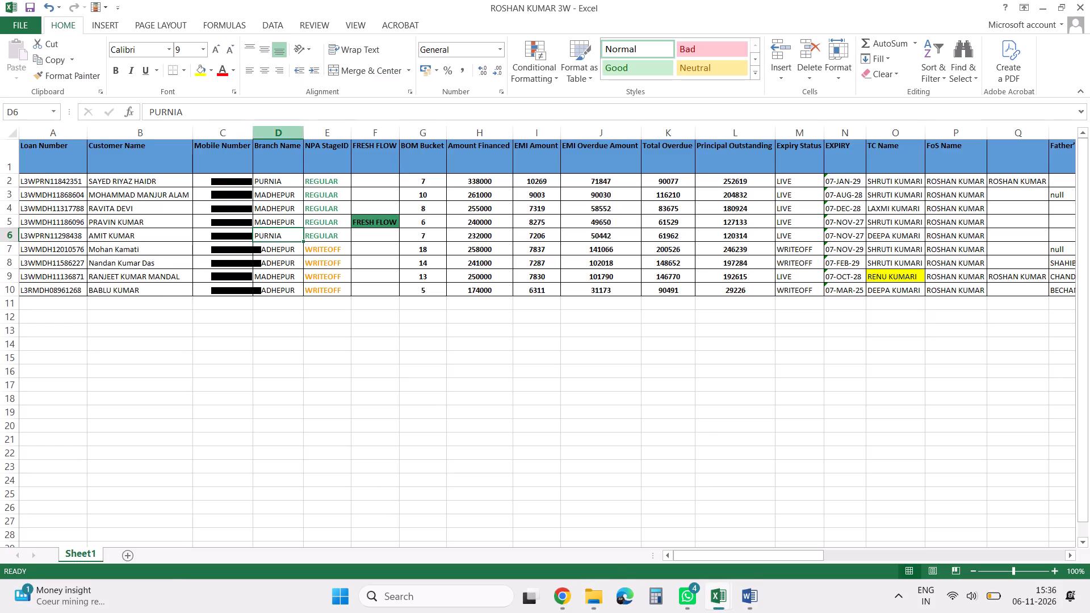
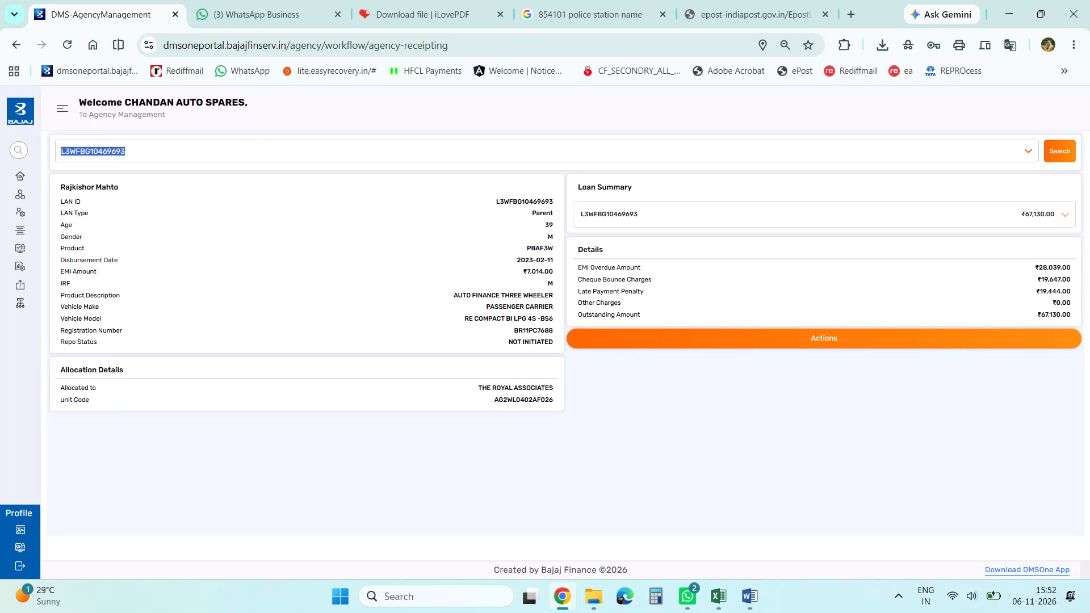
Search the agency receipting page for the copied loan number to look up its customer, allocation and outstanding loan details.
{"action": "key", "text": "ctrl+v"}
{"action": "key", "text": "Return"}
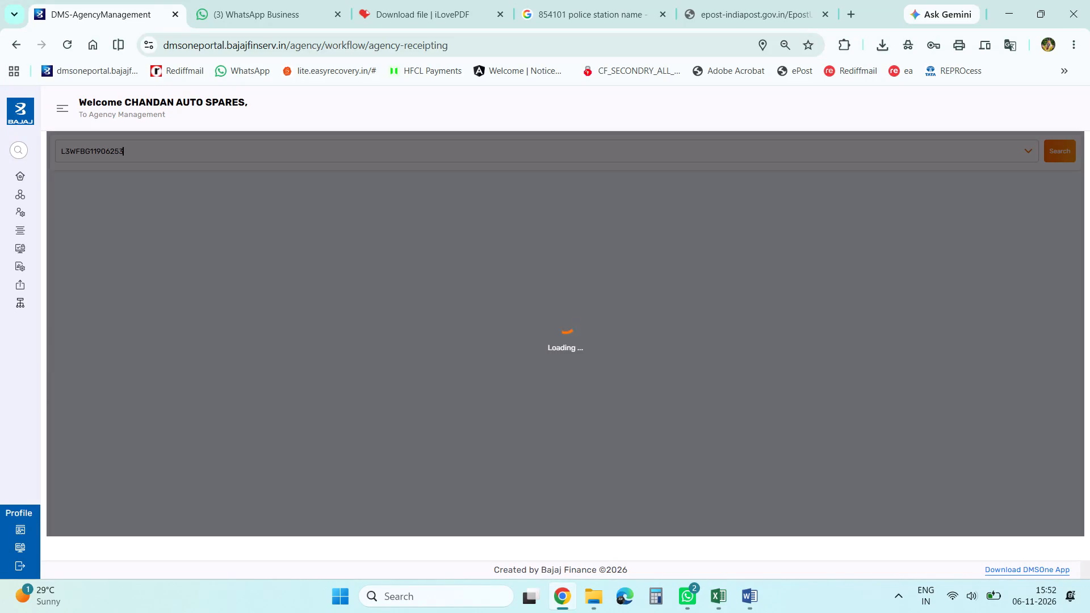
{"action": "double_click", "coordinate": [163, 217]}
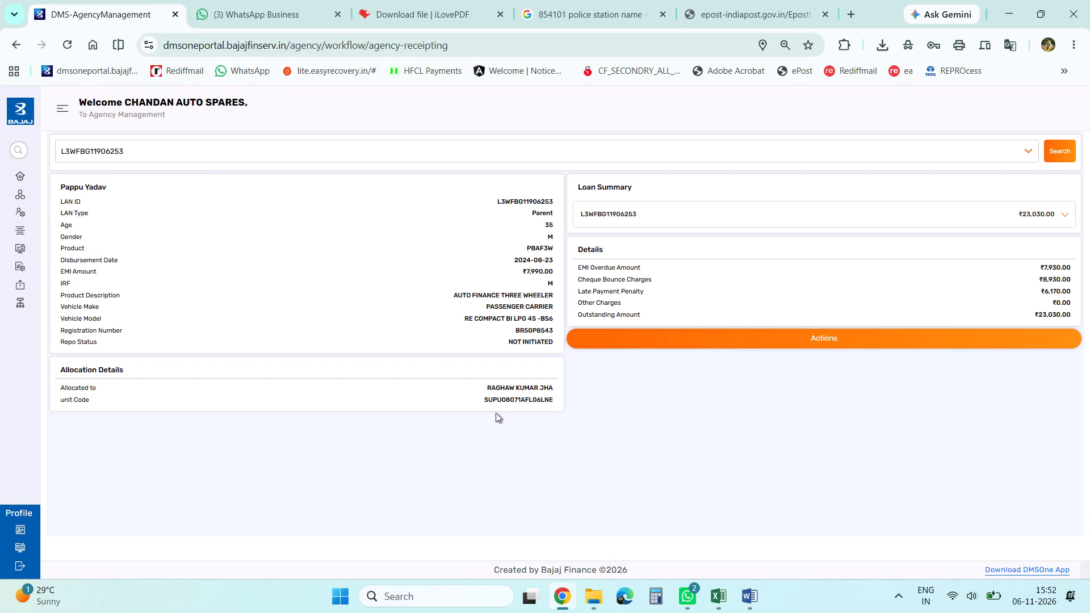
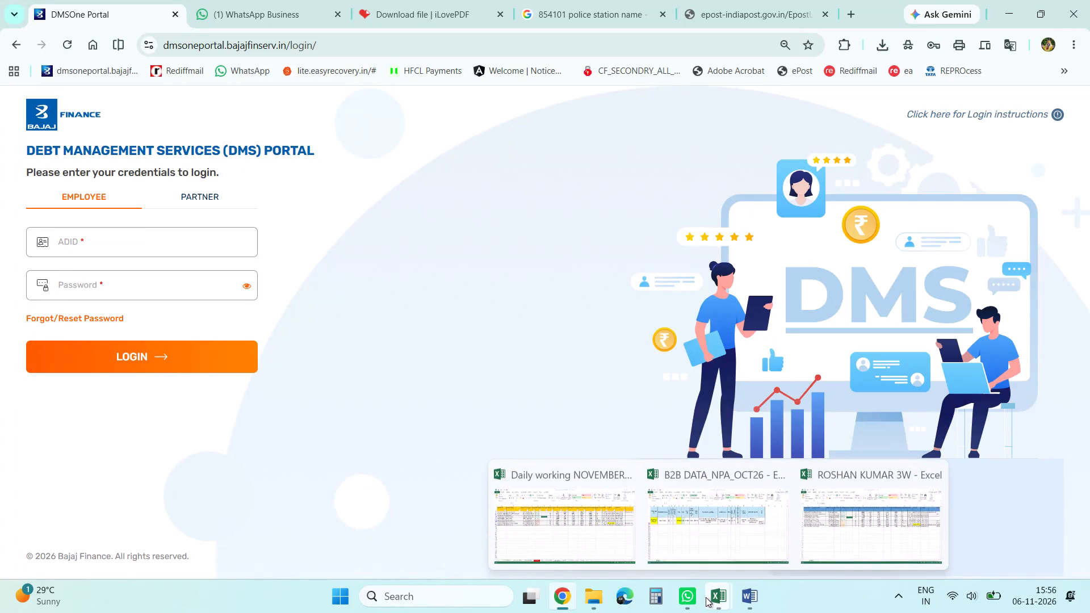
Switch to the Daily working NOVEMBER 2026 workbook in Excel and open its 2W ALL sheet.
{"action": "left_click", "coordinate": [603, 536]}
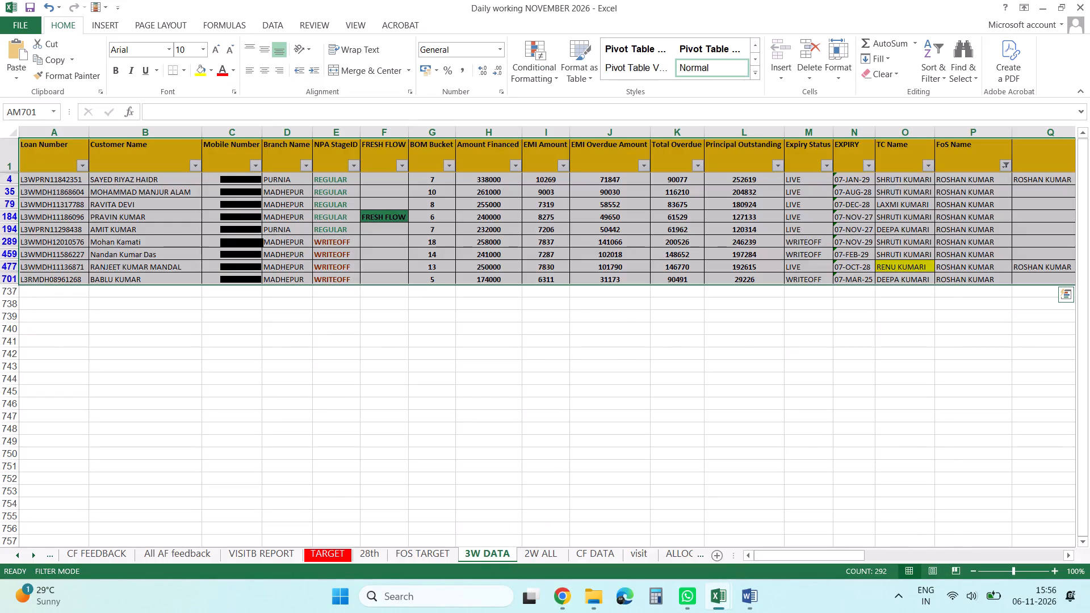
{"action": "left_click", "coordinate": [149, 159]}
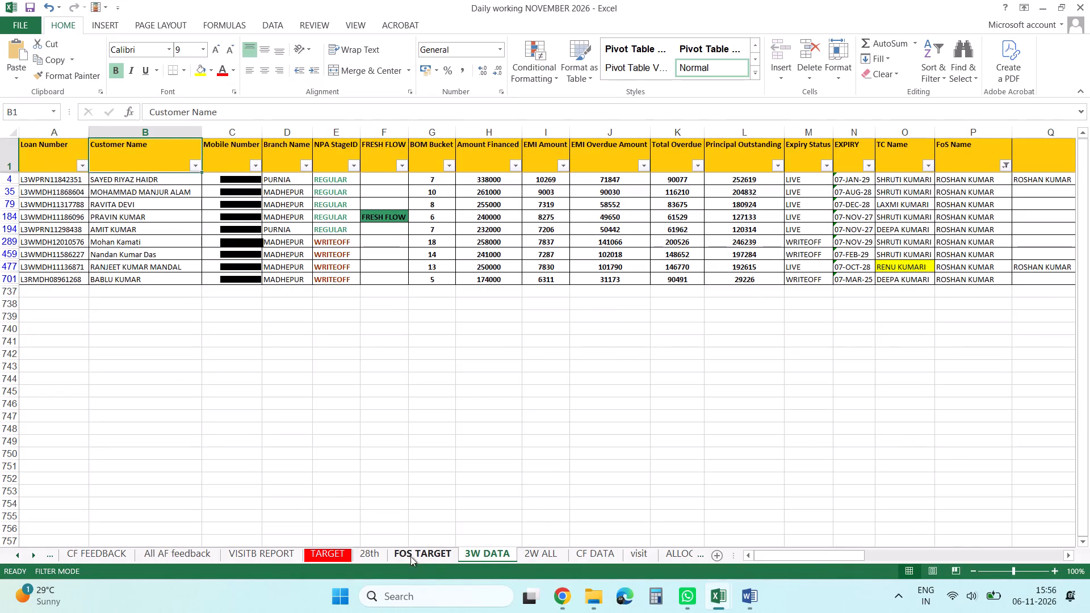
{"action": "left_click", "coordinate": [548, 555]}
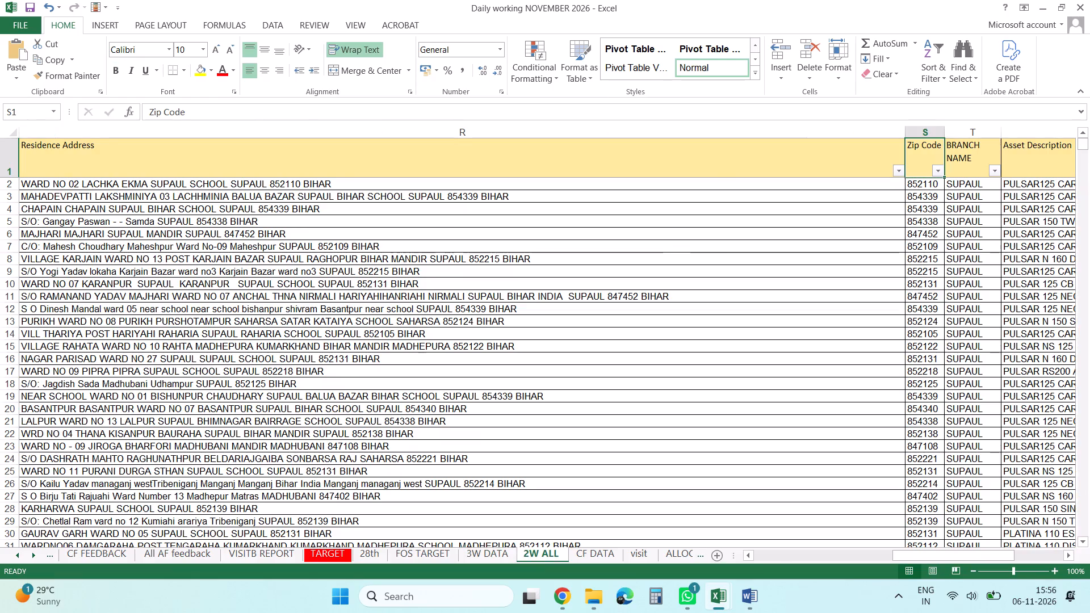
Reset the header-row filters on the 2W ALL sheet and return to the Loan Number column.
{"action": "key", "text": "Left"}
{"action": "key", "text": "Left"}
{"action": "key", "text": "Left"}
{"action": "key", "text": "Left"}
{"action": "key", "text": "Left"}
{"action": "key", "text": "Left"}
{"action": "key", "text": "Left"}
{"action": "key", "text": "Left"}
{"action": "key", "text": "Left"}
{"action": "key", "text": "Left"}
{"action": "key", "text": "Left"}
{"action": "key", "text": "Left"}
{"action": "key", "text": "Left"}
{"action": "key", "text": "Left"}
{"action": "key", "text": "Left"}
{"action": "key", "text": "Left"}
{"action": "key", "text": "Left"}
{"action": "key", "text": "Left"}
{"action": "key", "text": "Left"}
{"action": "key", "text": "Left"}
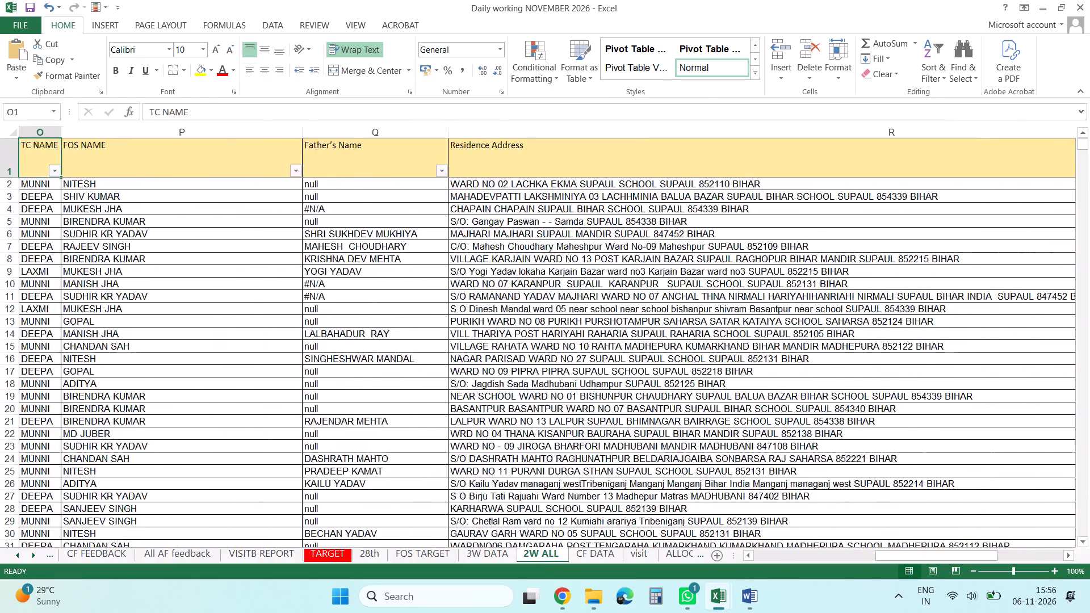
{"action": "key", "text": "ctrl+shift+l"}
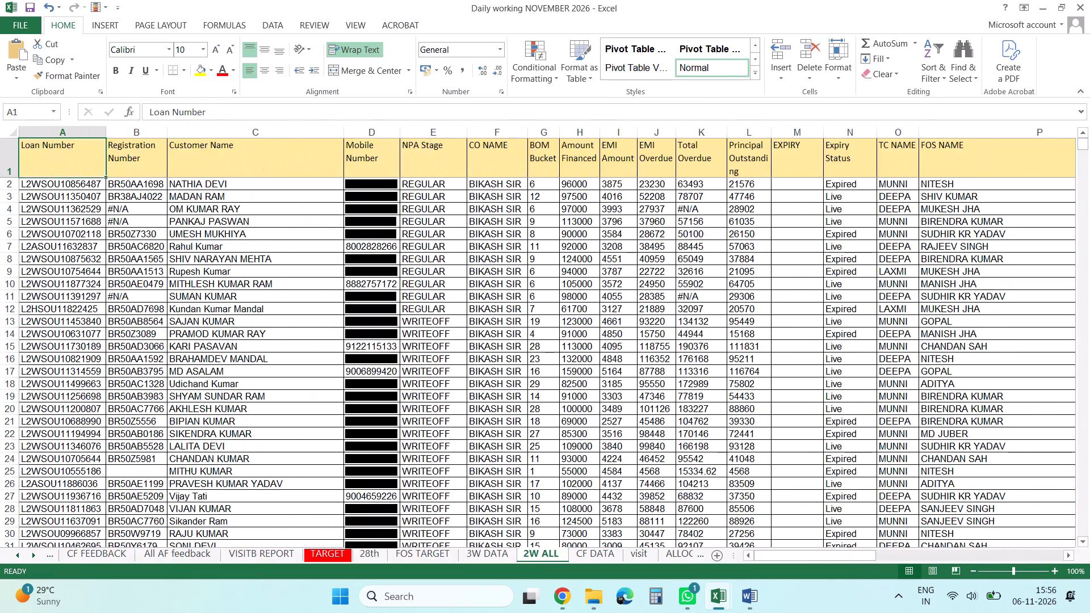
{"action": "key", "text": "ctrl+shift+l"}
{"action": "key", "text": "ctrl+Left"}
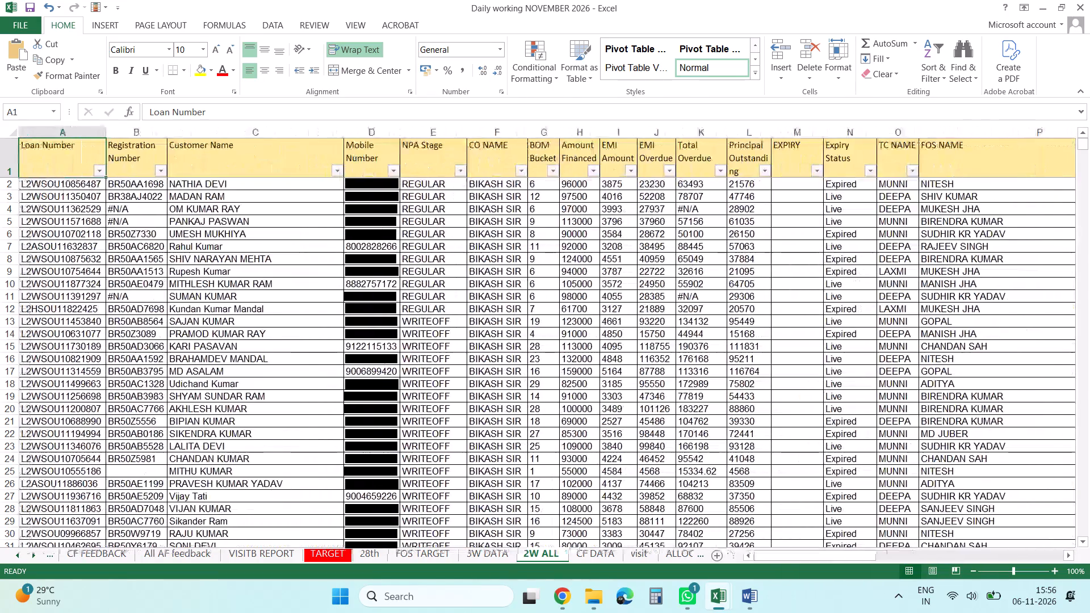
{"action": "left_click", "coordinate": [340, 172]}
{"action": "left_click", "coordinate": [302, 295]}
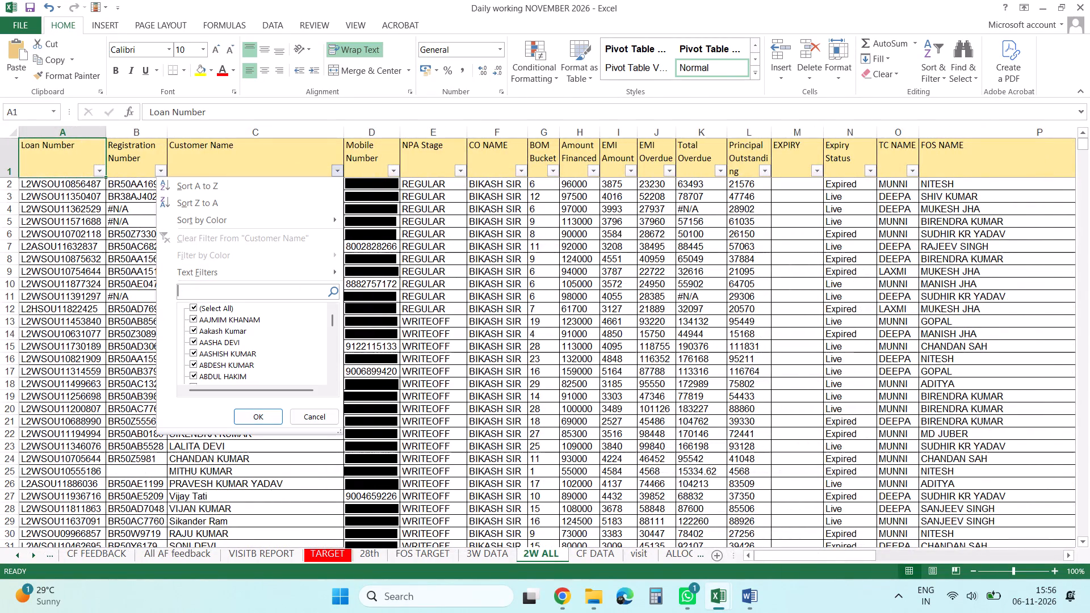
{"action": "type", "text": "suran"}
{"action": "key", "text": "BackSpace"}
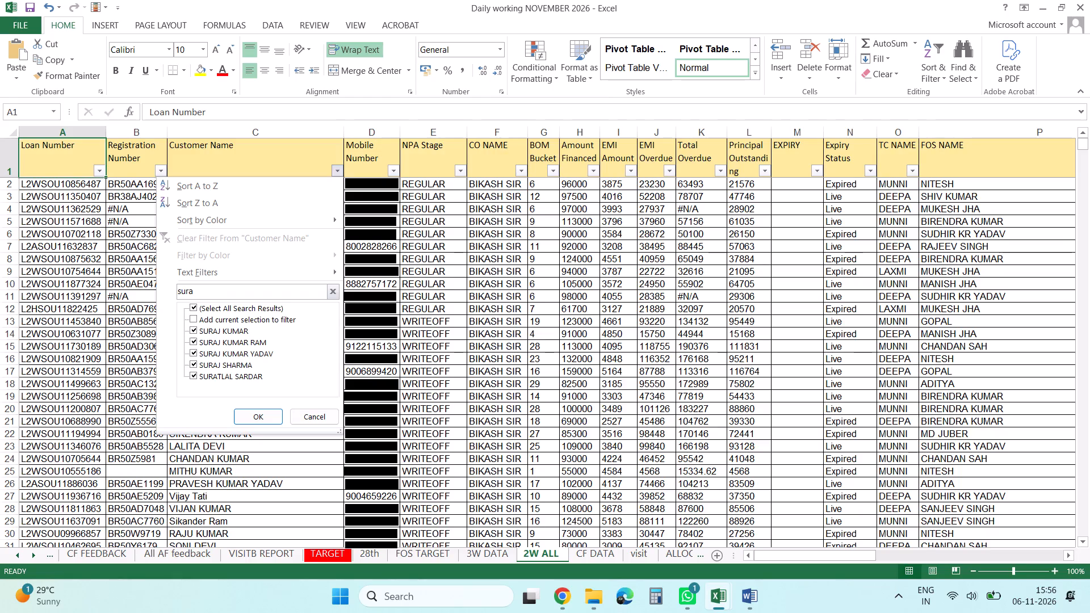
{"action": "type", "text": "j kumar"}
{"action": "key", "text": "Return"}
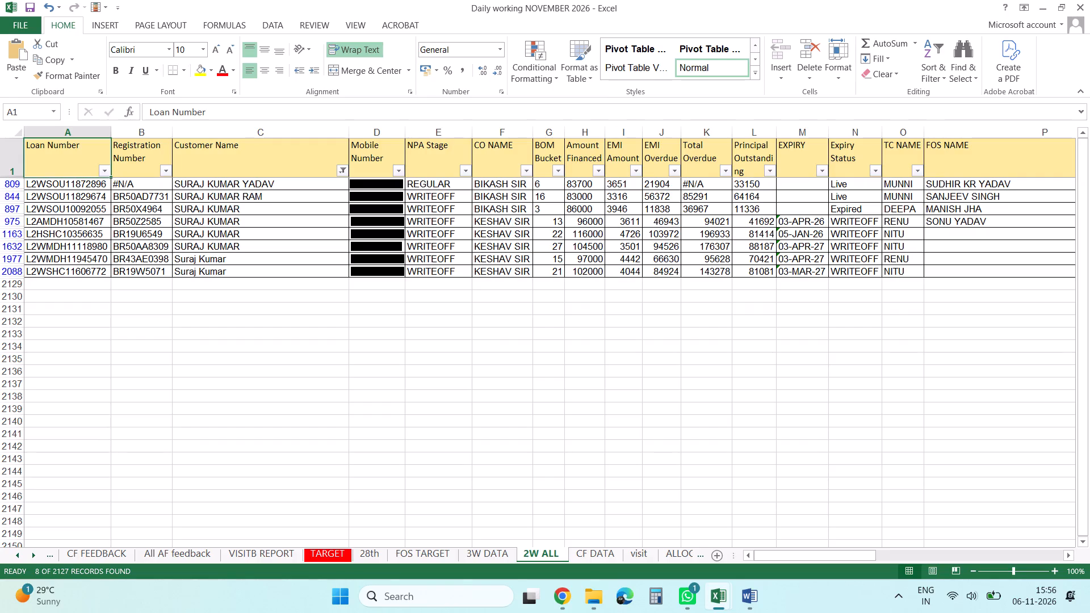
{"action": "left_click", "coordinate": [904, 220]}
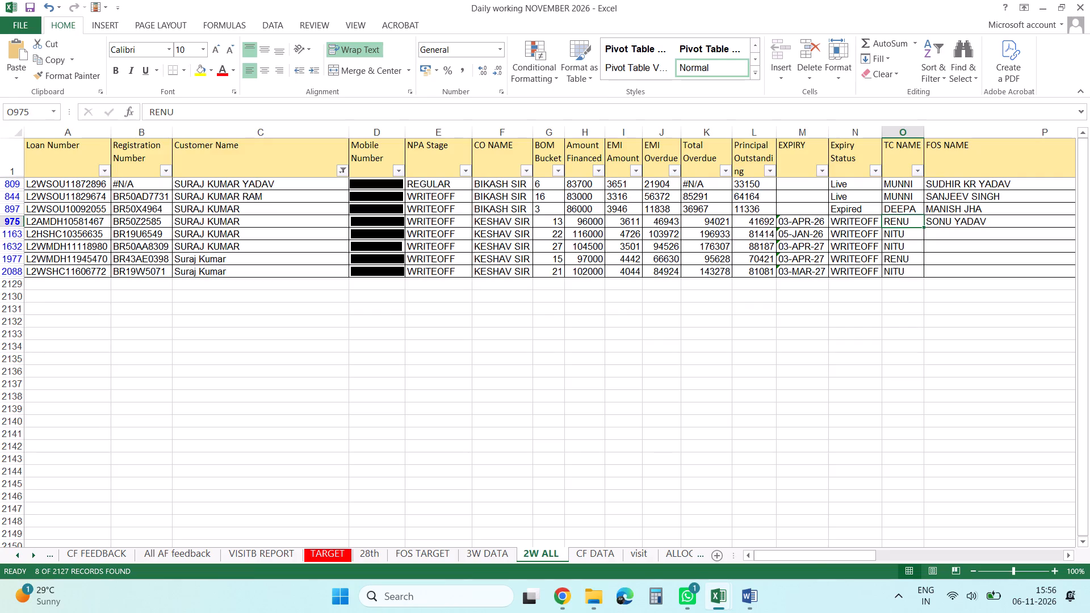
Examine the filtered customer records on the 2W ALL sheet, comparing the TC NAME through CO NAME details down to row 1977.
{"action": "key", "text": "Left"}
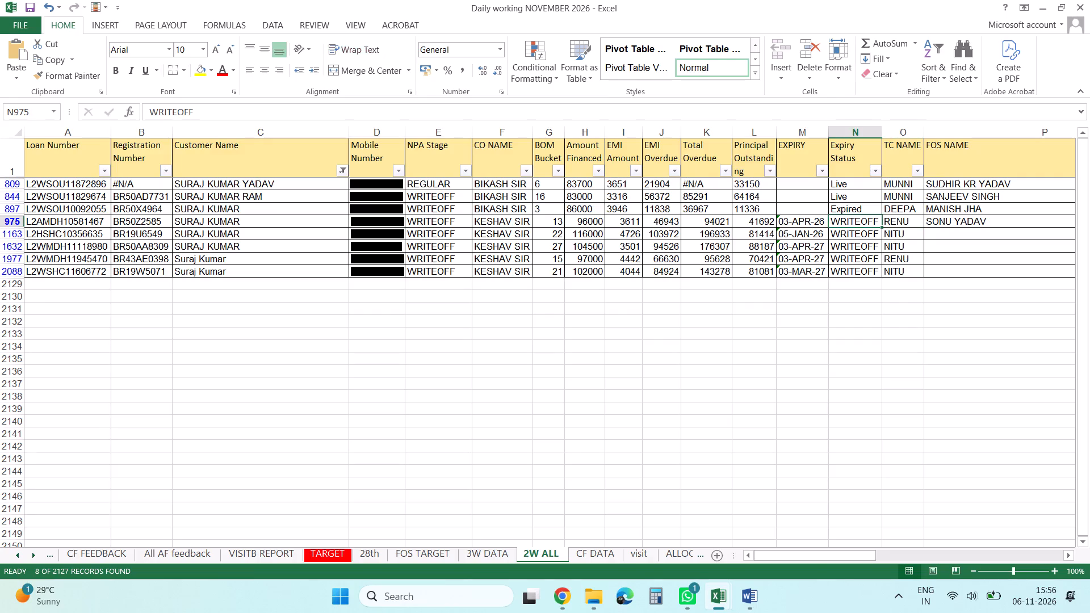
{"action": "key", "text": "Left"}
{"action": "key", "text": "Left"}
{"action": "key", "text": "Left"}
{"action": "key", "text": "Left"}
{"action": "key", "text": "Left"}
{"action": "key", "text": "Left"}
{"action": "key", "text": "Left"}
{"action": "key", "text": "Left"}
{"action": "key", "text": "Down"}
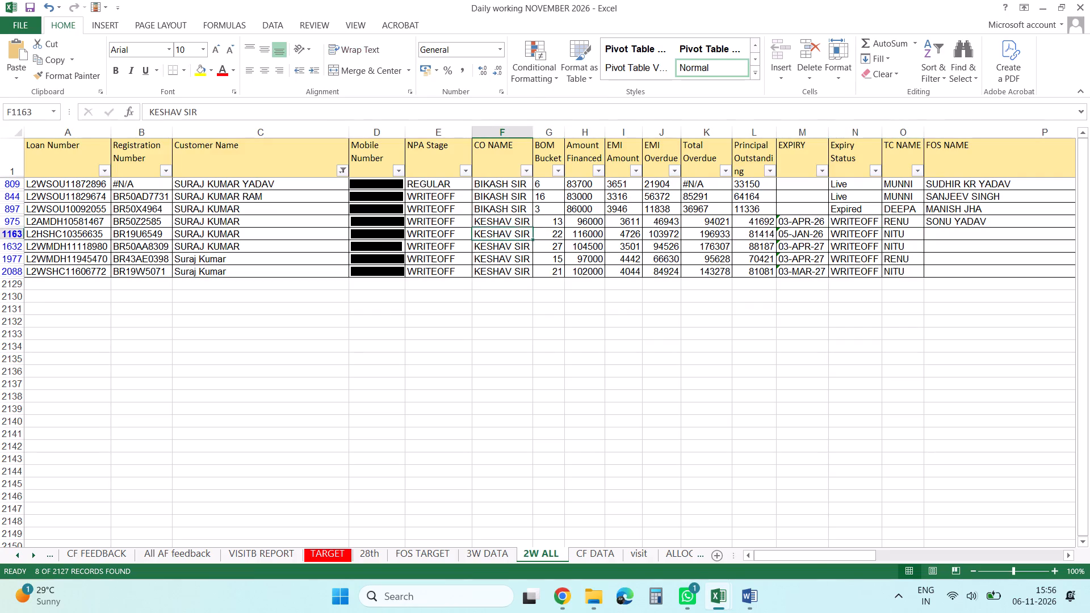
{"action": "key", "text": "Down"}
{"action": "key", "text": "Down"}
{"action": "key", "text": "Up"}
{"action": "key", "text": "Down"}
Review row 1977's loan details across the columns, including the FOS name, father's name and residence address.
{"action": "key", "text": "Right"}
{"action": "key", "text": "Right"}
{"action": "key", "text": "Right"}
{"action": "key", "text": "Right"}
{"action": "key", "text": "Right"}
{"action": "key", "text": "Right"}
{"action": "key", "text": "Right"}
{"action": "key", "text": "Right"}
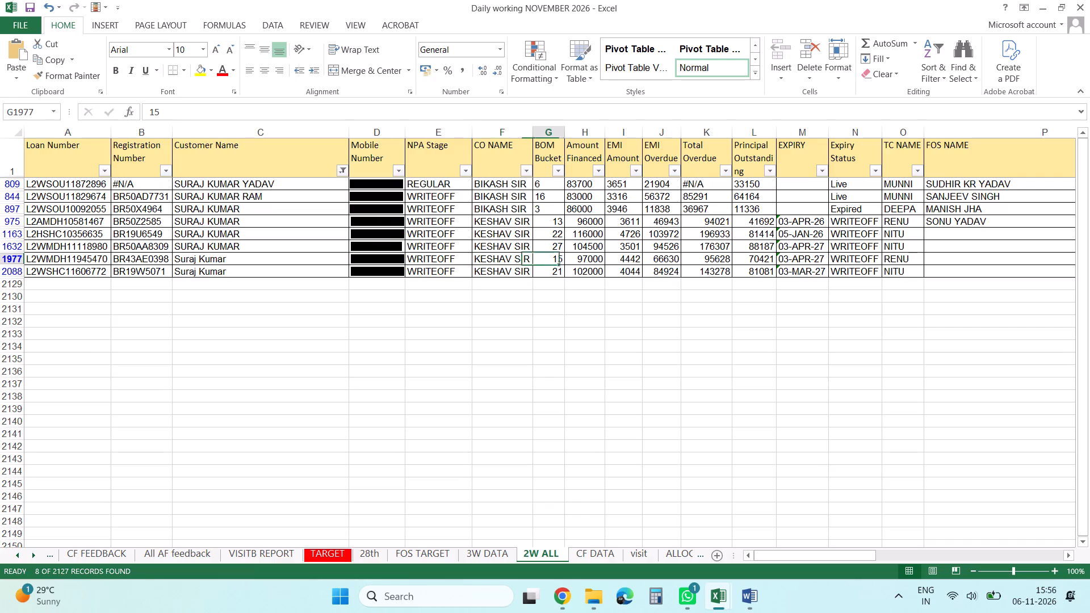
{"action": "key", "text": "Right"}
{"action": "key", "text": "Right"}
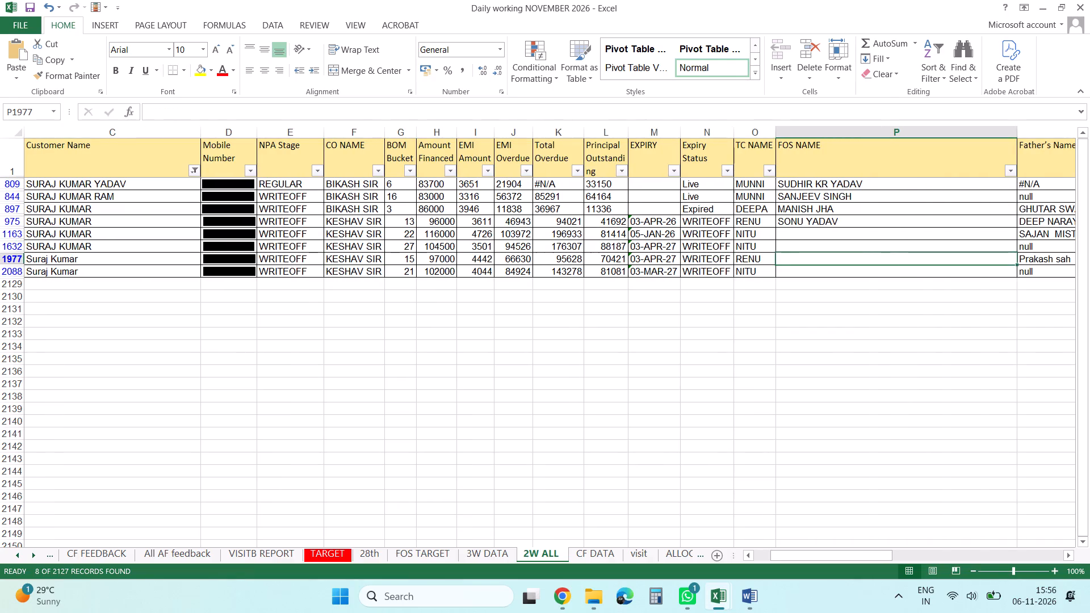
{"action": "key", "text": "Right"}
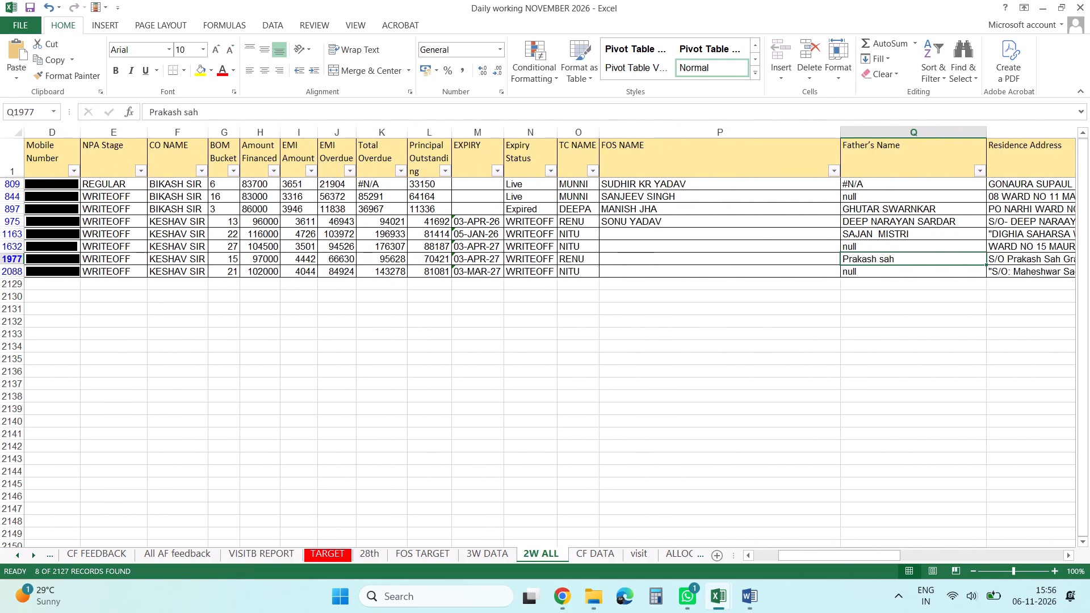
{"action": "key", "text": "Left"}
{"action": "key", "text": "Left"}
{"action": "key", "text": "Right"}
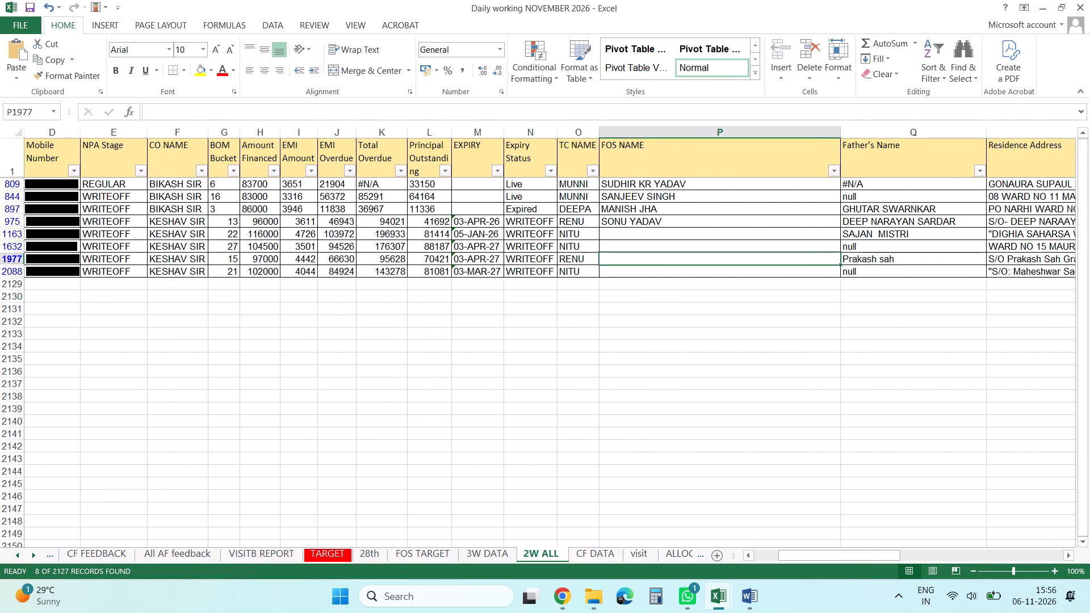
{"action": "key", "text": "Right"}
{"action": "key", "text": "Right"}
{"action": "key", "text": "Right"}
{"action": "key", "text": "Left"}
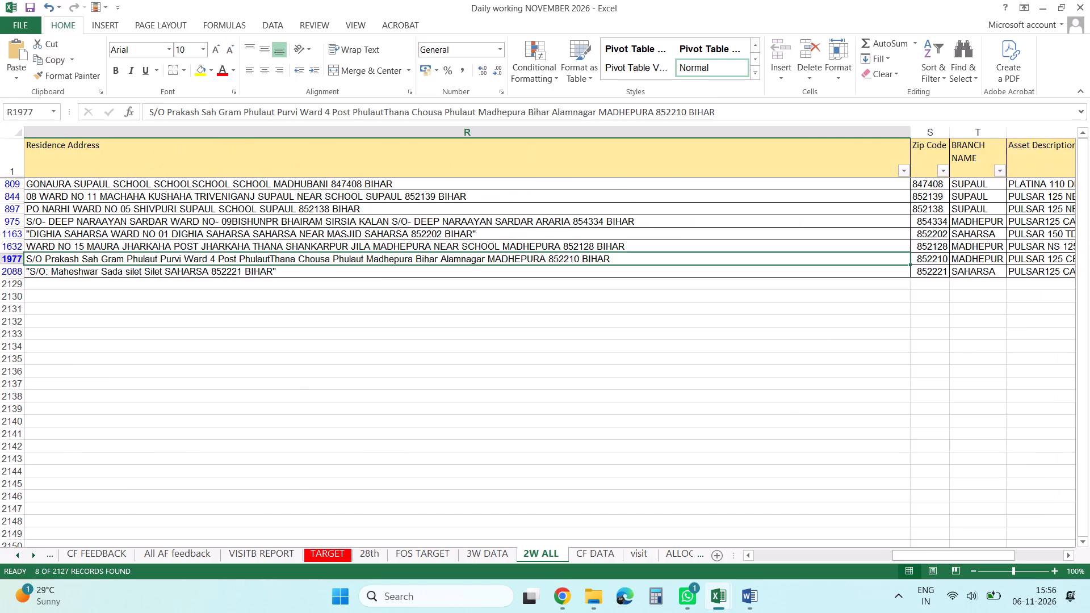
{"action": "key", "text": "Left"}
{"action": "key", "text": "Right"}
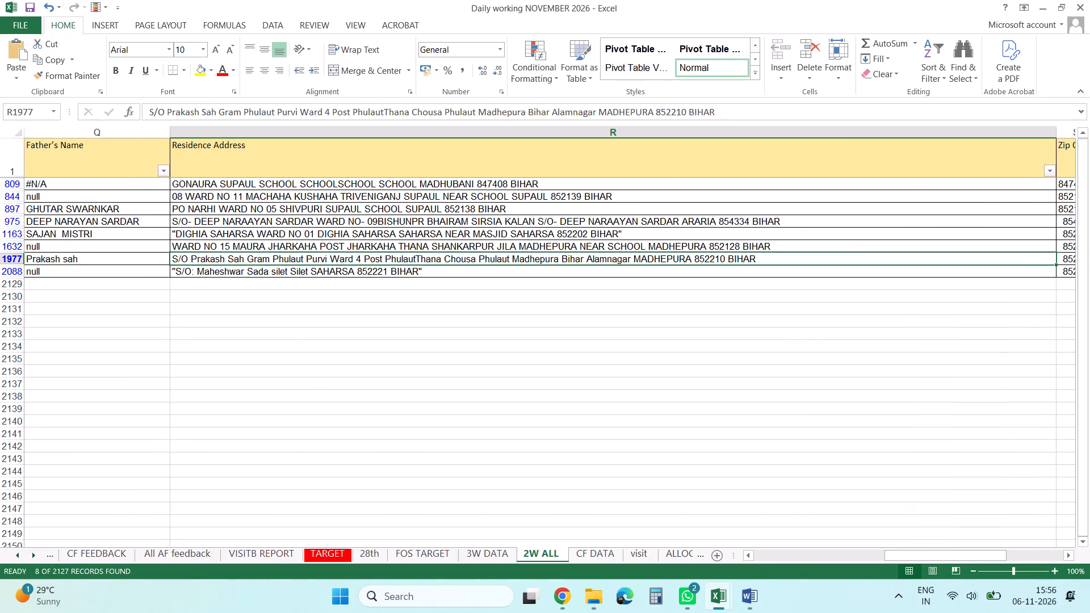
Copy the loan number text from row 1977 in the Loan Number column.
{"action": "key", "text": "Left"}
{"action": "key", "text": "Left"}
{"action": "key", "text": "Left"}
{"action": "key", "text": "Left"}
{"action": "key", "text": "Left"}
{"action": "key", "text": "Left"}
{"action": "key", "text": "Left"}
{"action": "key", "text": "Left"}
{"action": "key", "text": "Left"}
{"action": "key", "text": "Left"}
{"action": "key", "text": "Left"}
{"action": "key", "text": "Left"}
{"action": "key", "text": "Left"}
{"action": "key", "text": "Left"}
{"action": "key", "text": "Left"}
{"action": "key", "text": "Left"}
{"action": "key", "text": "Left"}
{"action": "key", "text": "Left"}
{"action": "key", "text": "Left"}
{"action": "key", "text": "Left"}
{"action": "key", "text": "Left"}
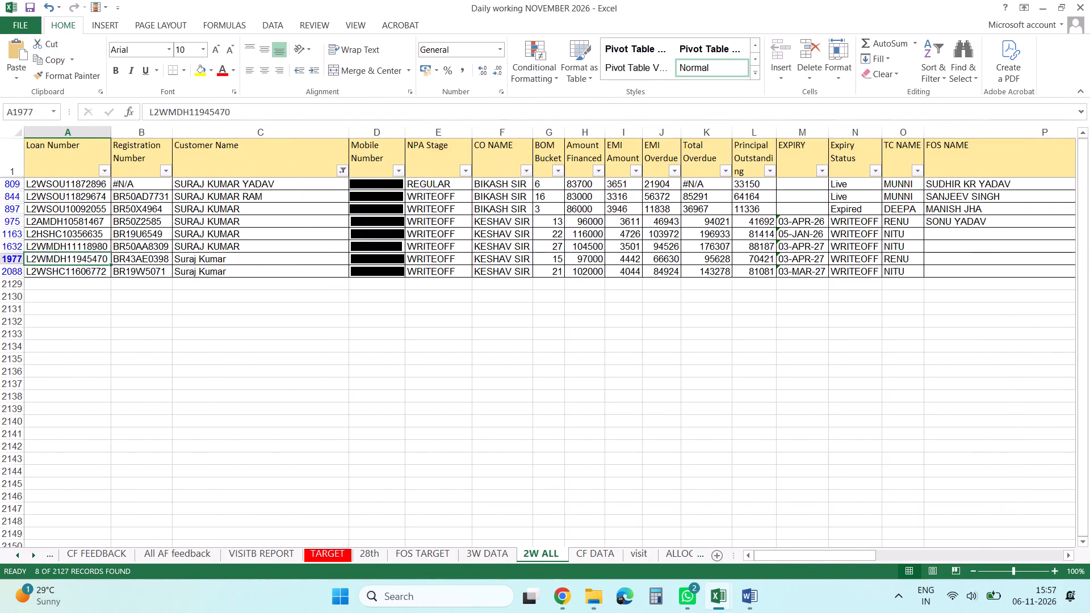
{"action": "double_click", "coordinate": [199, 110]}
{"action": "key", "text": "ctrl+c"}
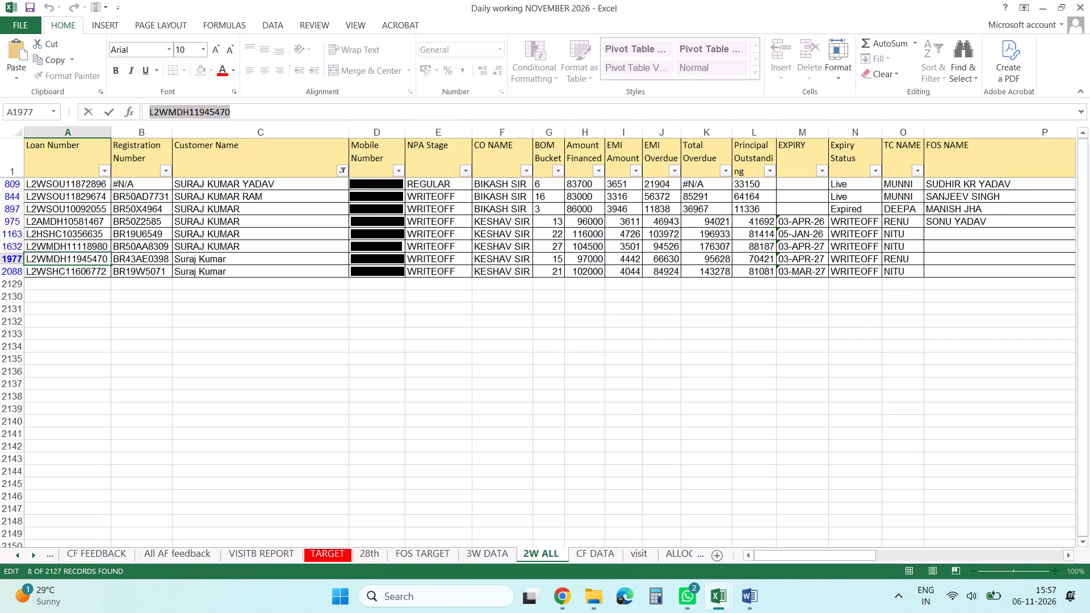
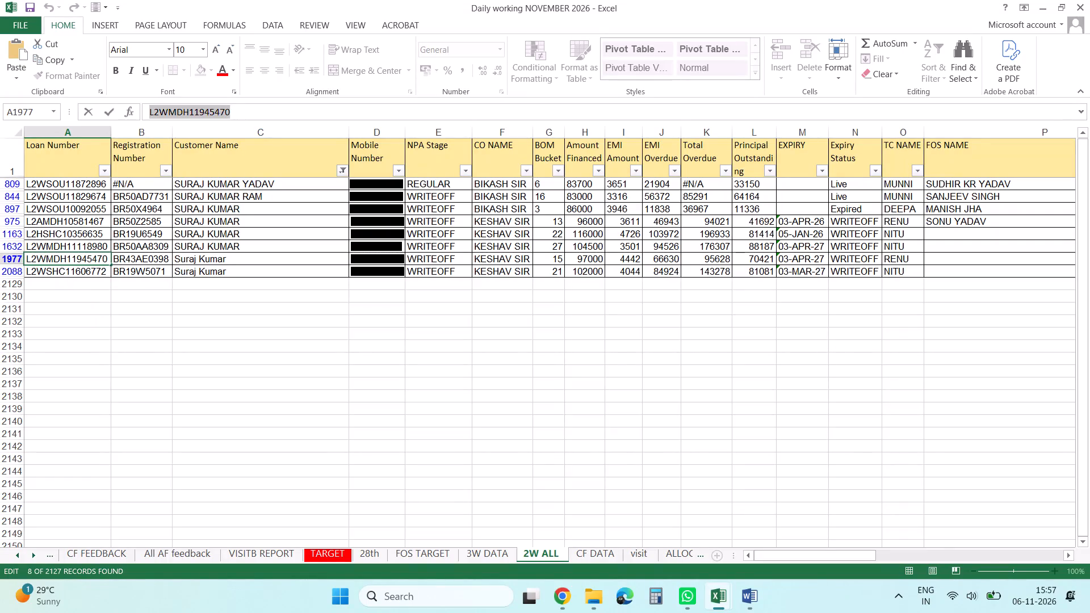
Leave the loan number cell being edited and select the Customer Name header cell on the 2W ALL sheet.
{"action": "left_click", "coordinate": [320, 170]}
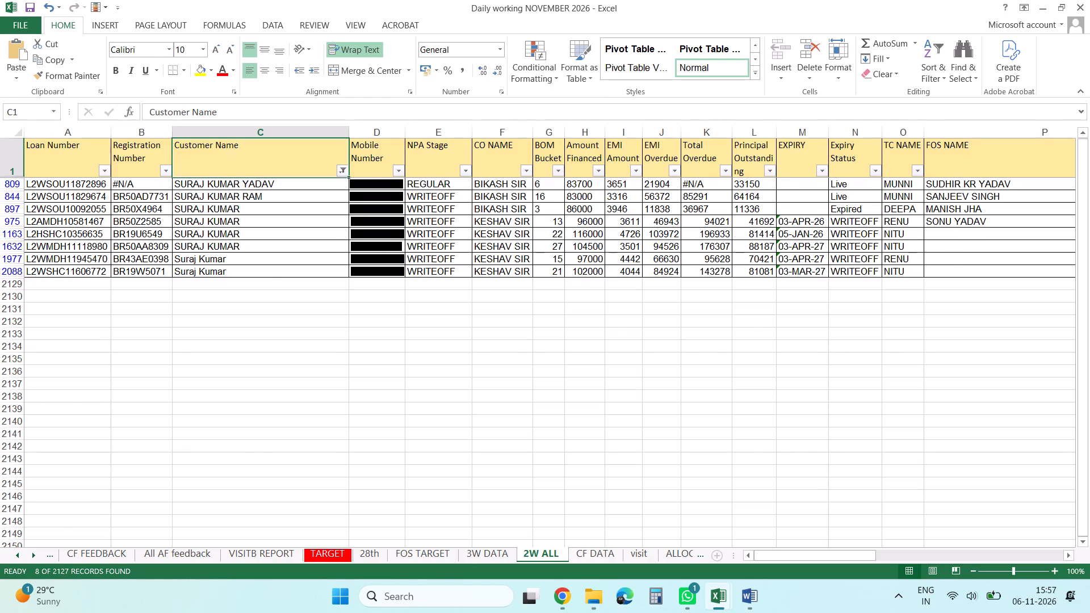
Clear the customer name filter on the 2W ALL sheet by resetting the header-row filters, and return to the Loan Number header.
{"action": "key", "text": "ctrl+shift+l"}
{"action": "key", "text": "ctrl+shift+l"}
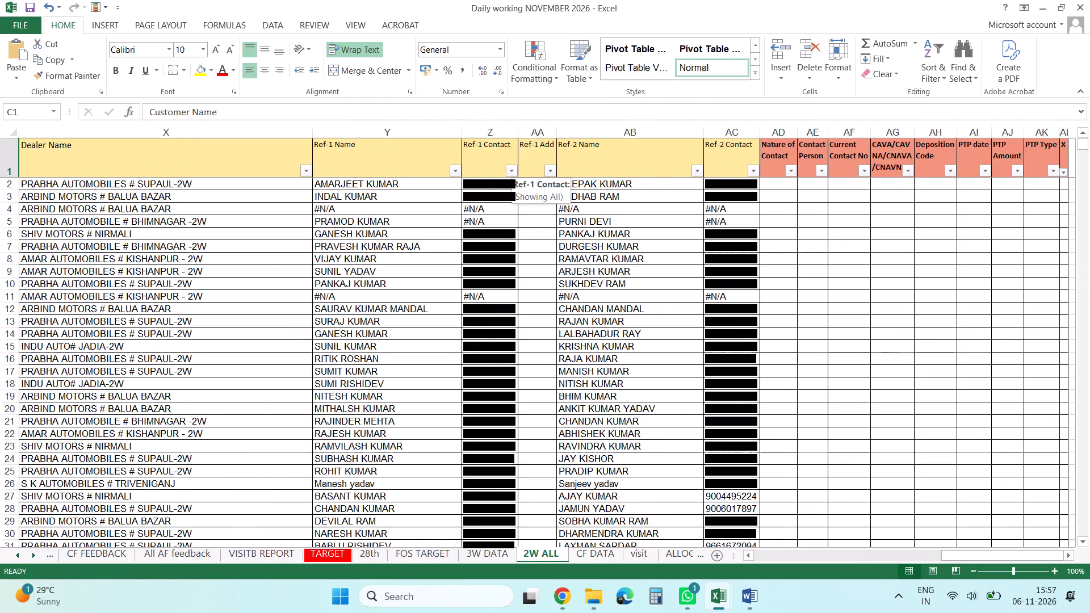
{"action": "key", "text": "Left"}
{"action": "key", "text": "Left"}
{"action": "key", "text": "Left"}
{"action": "key", "text": "Left"}
{"action": "key", "text": "Left"}
{"action": "key", "text": "Left"}
{"action": "key", "text": "Left"}
{"action": "key", "text": "Left"}
{"action": "key", "text": "Left"}
{"action": "key", "text": "Left"}
{"action": "key", "text": "Left"}
{"action": "key", "text": "Left"}
{"action": "key", "text": "Left"}
{"action": "key", "text": "Left"}
{"action": "key", "text": "Left"}
{"action": "key", "text": "Left"}
{"action": "key", "text": "Left"}
{"action": "key", "text": "Left"}
{"action": "key", "text": "Left"}
{"action": "key", "text": "Left"}
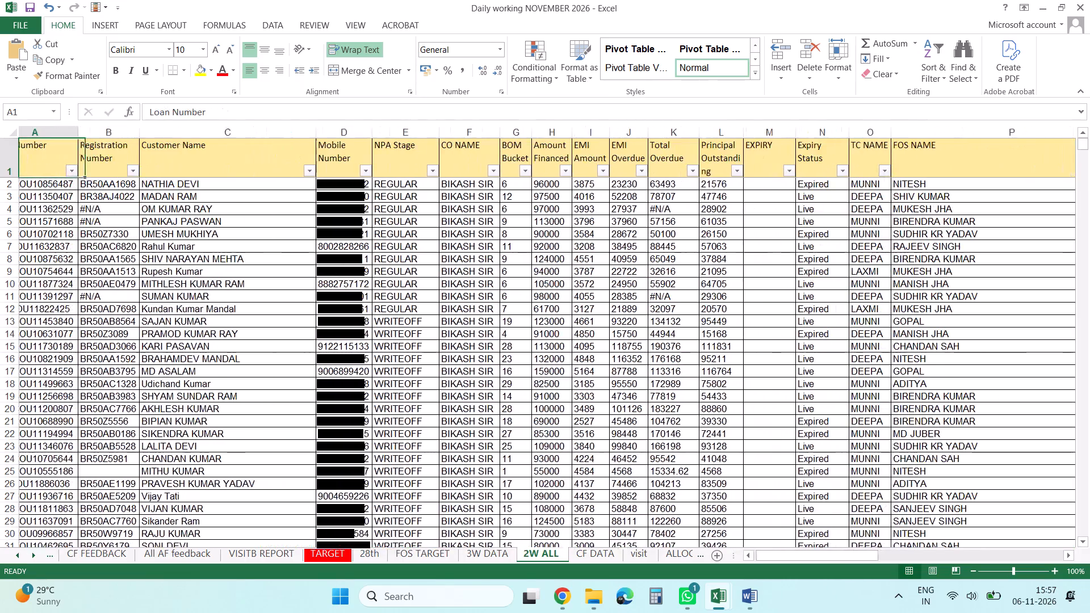